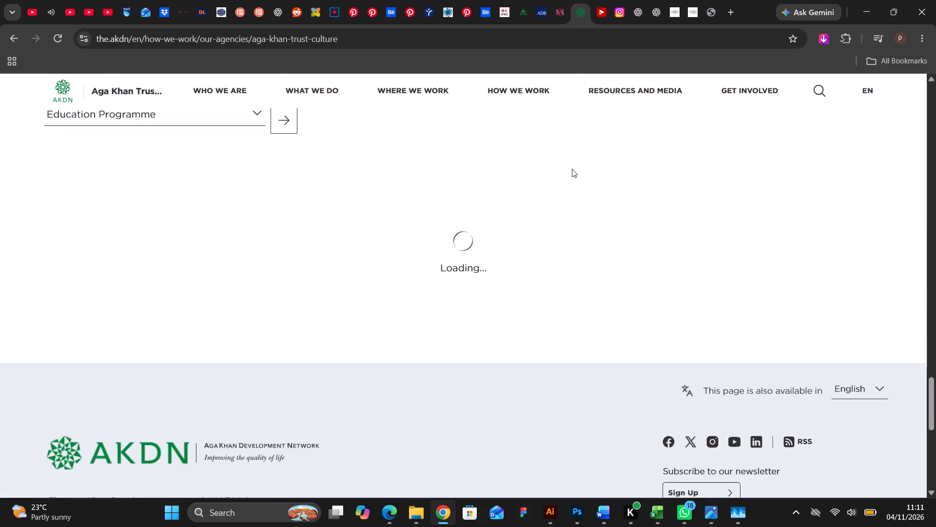
Close the two browser tabs directly before the Aga Khan Trust for Culture page, including the Asian Development Bank site.
scroll(572, 169, "up", 20)
scroll(572, 169, "up", 20)
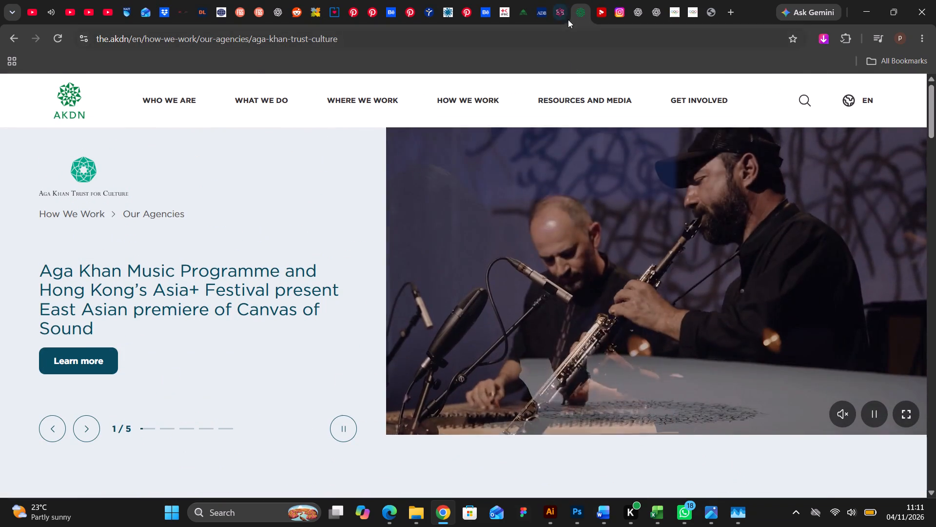
left_click(559, 12)
left_click(561, 13)
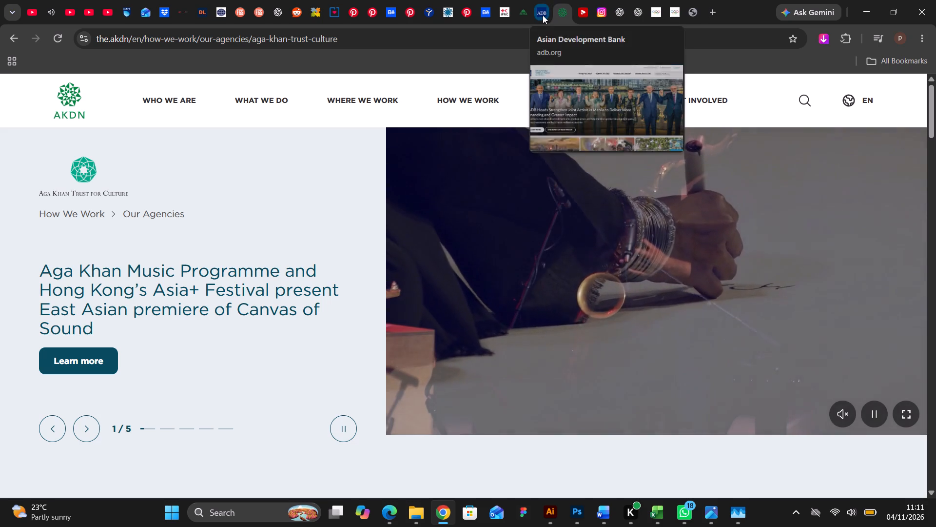
left_click(543, 15)
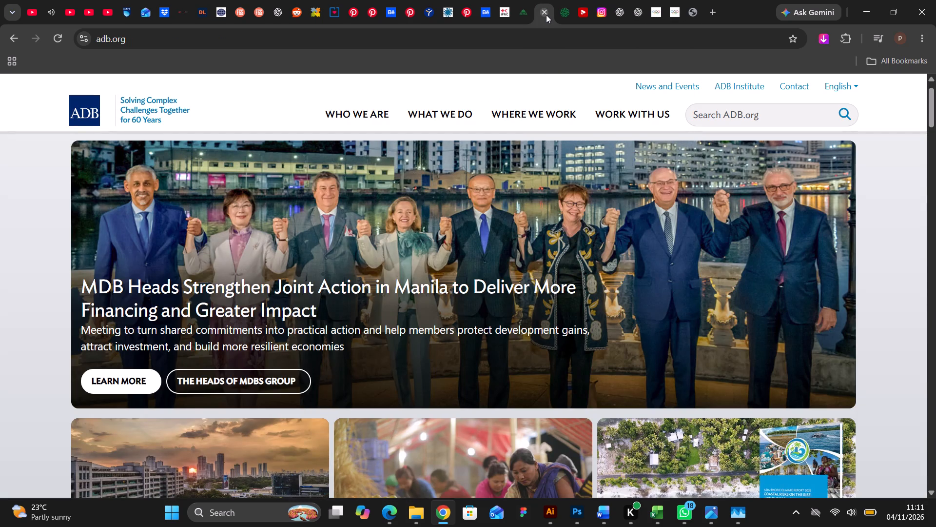
left_click(545, 12)
Switch to the open mtfa.org page.
left_click(526, 12)
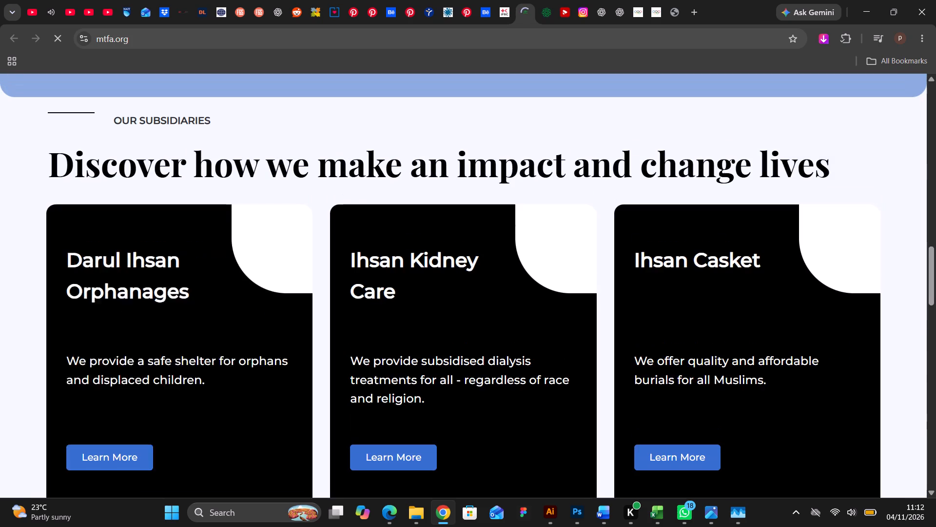
Close the browser tabs for mtfa.org, ifrc.org and DesignCrowd.
scroll(537, 117, "down", 6)
scroll(537, 120, "up", 17)
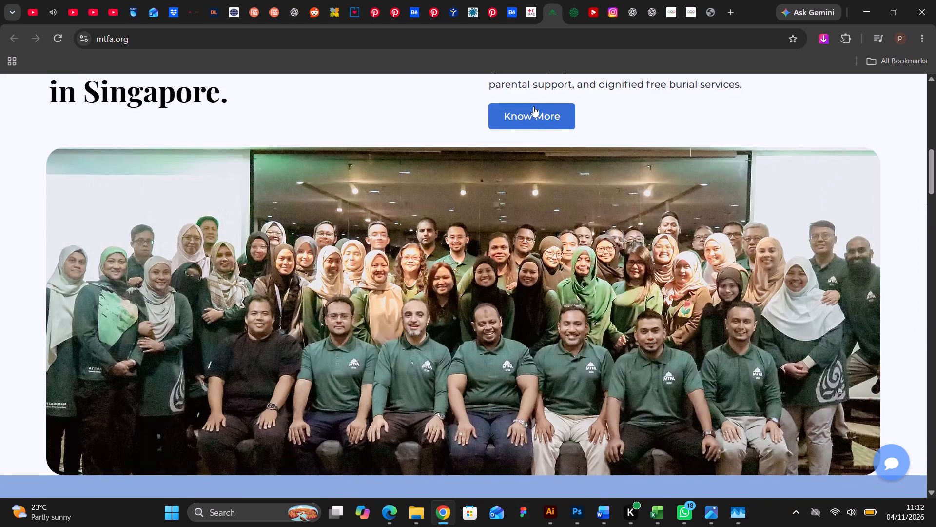
scroll(533, 106, "up", 12)
left_click(552, 12)
left_click(530, 11)
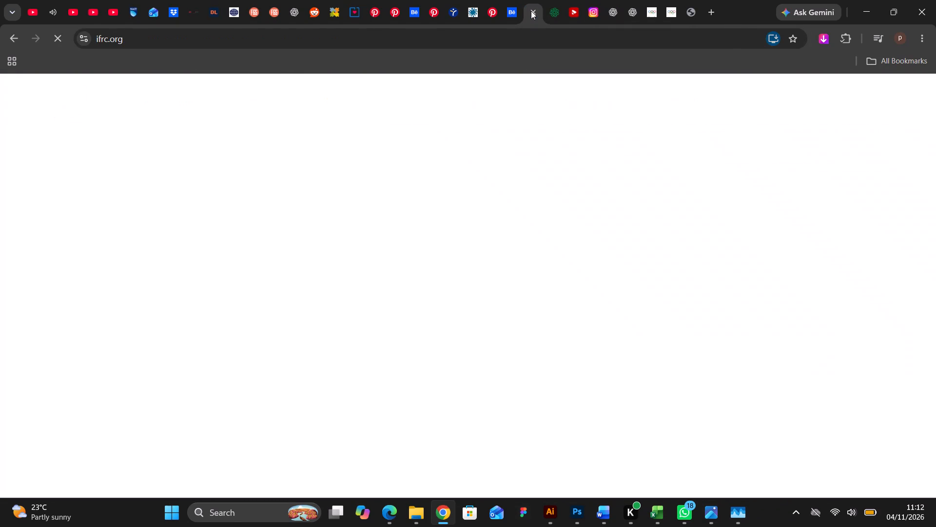
left_click(531, 10)
left_click(476, 13)
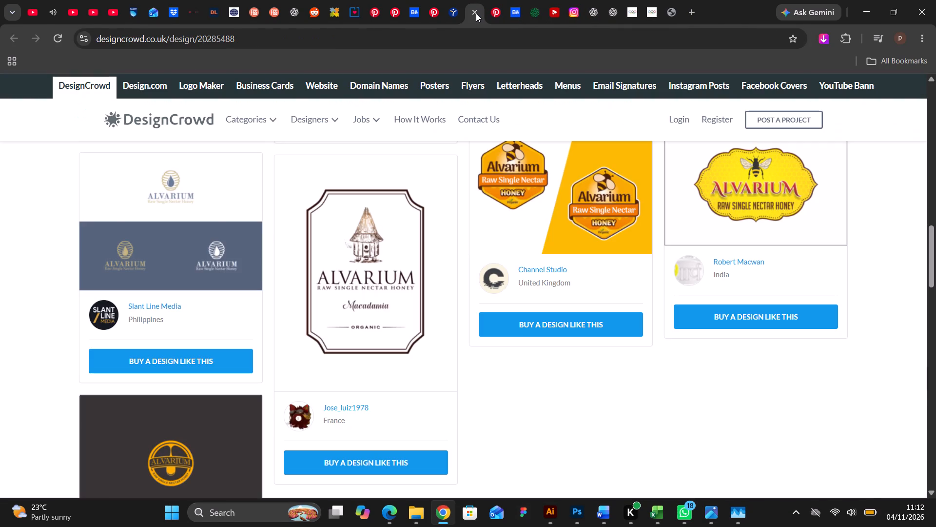
left_click(476, 13)
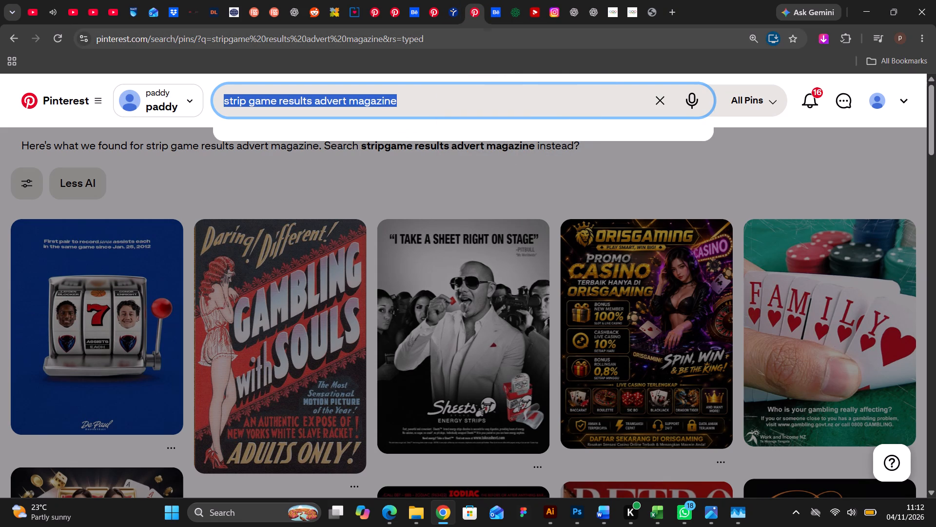
Look over the open GlobalGiving homepage, the Mediamax dashboard and the KNCCI ACIS 2026 summit page.
left_click(331, 16)
scroll(467, 248, "up", 19)
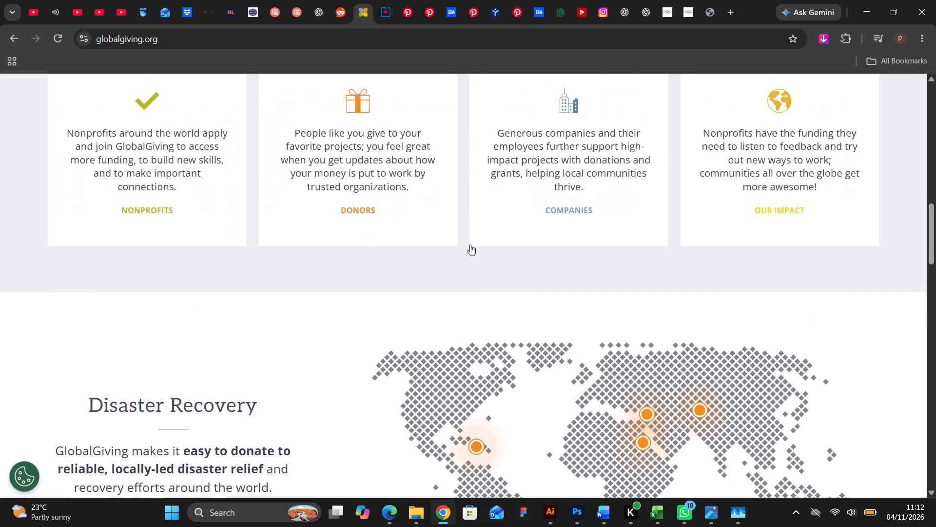
scroll(470, 244, "up", 20)
scroll(470, 244, "up", 3)
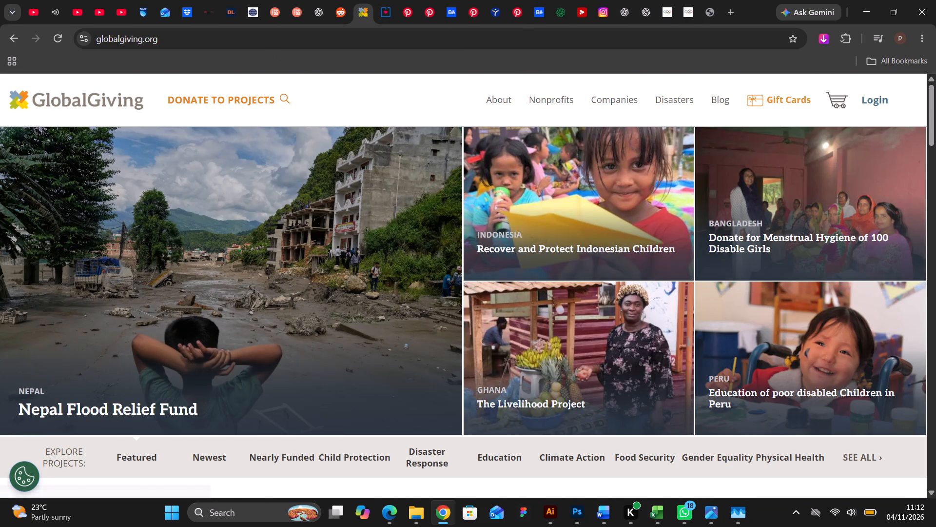
left_click(231, 16)
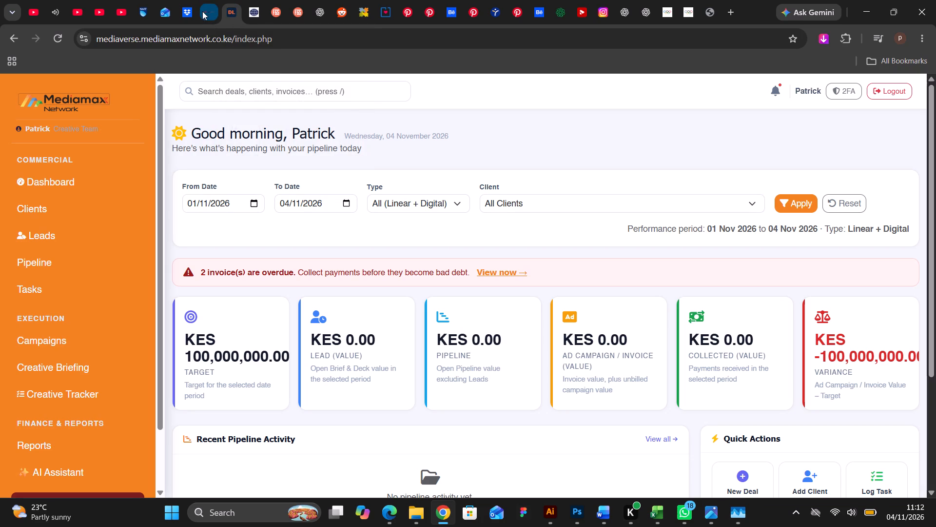
left_click(202, 11)
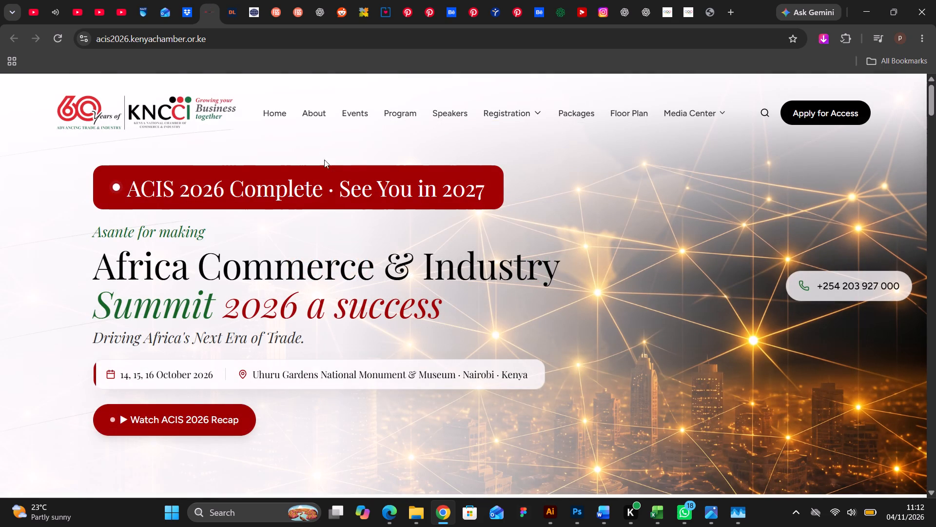
scroll(371, 189, "down", 5)
scroll(379, 178, "up", 11)
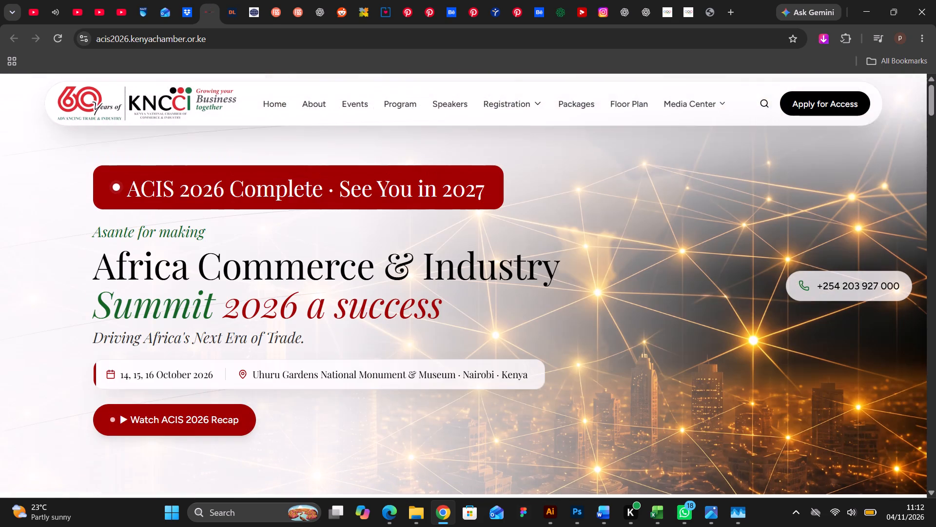
scroll(379, 178, "up", 4)
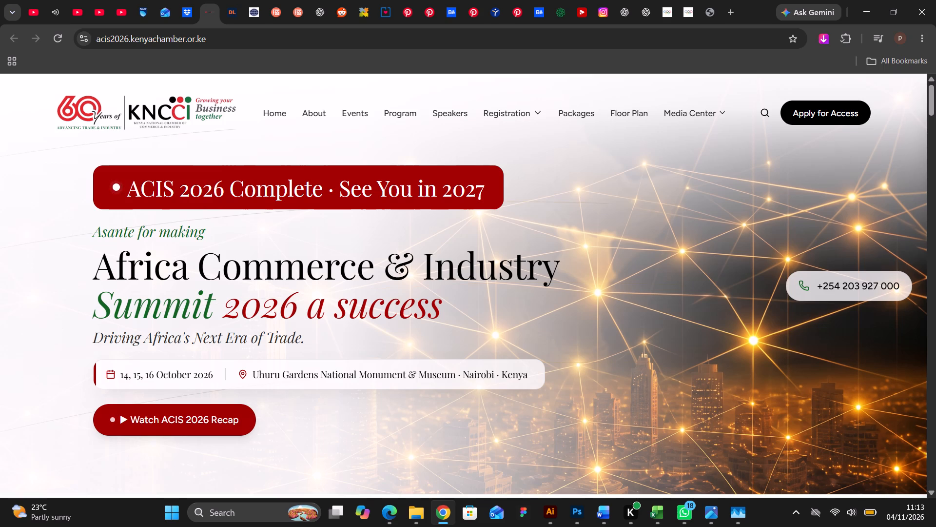
Open a new browser tab, search Google for facebook and open the Facebook site.
left_click(713, 14)
left_click(728, 9)
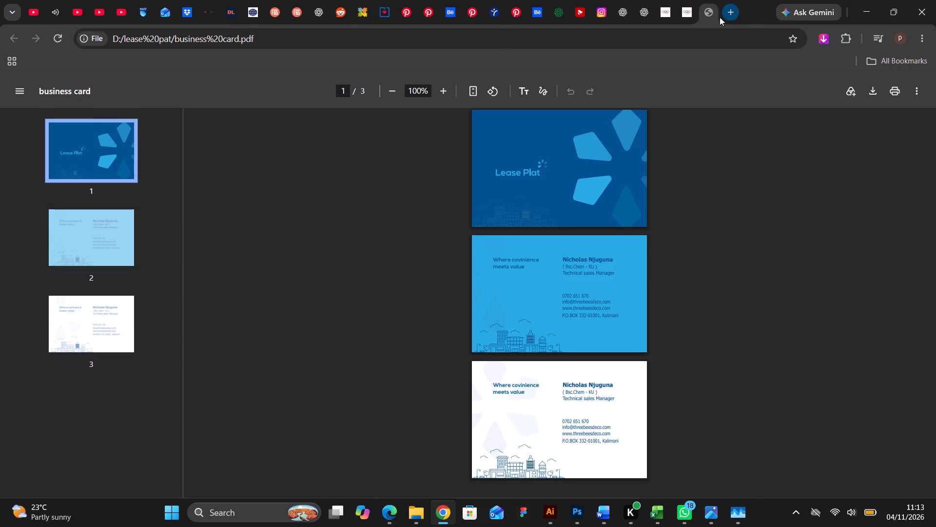
left_click(420, 238)
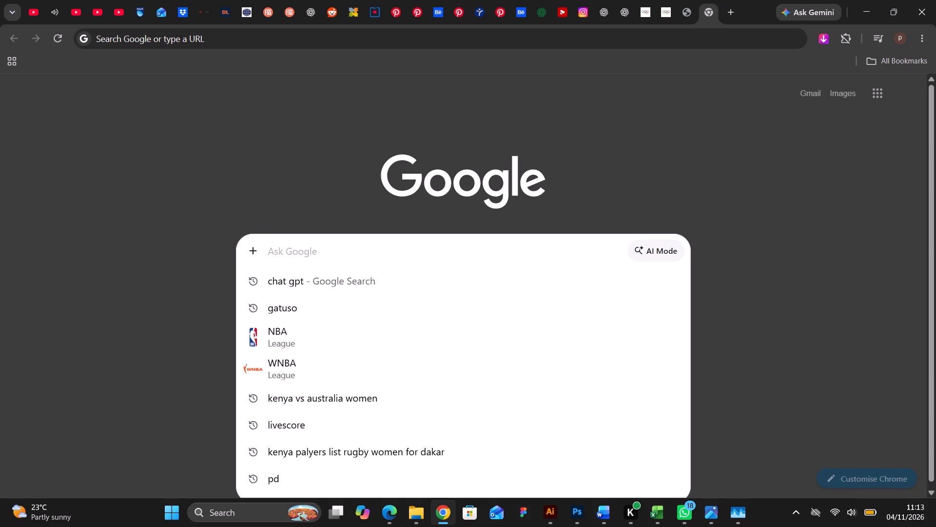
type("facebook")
left_click(421, 283)
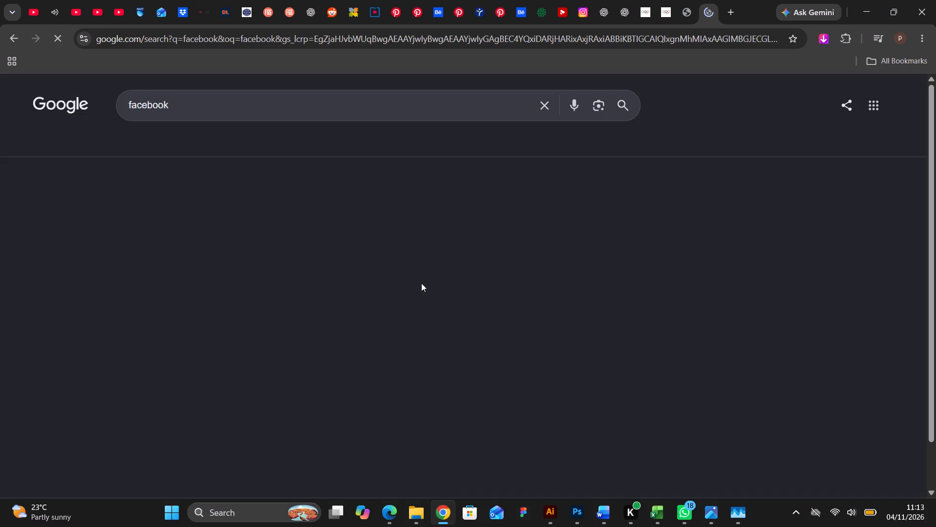
left_click(218, 206)
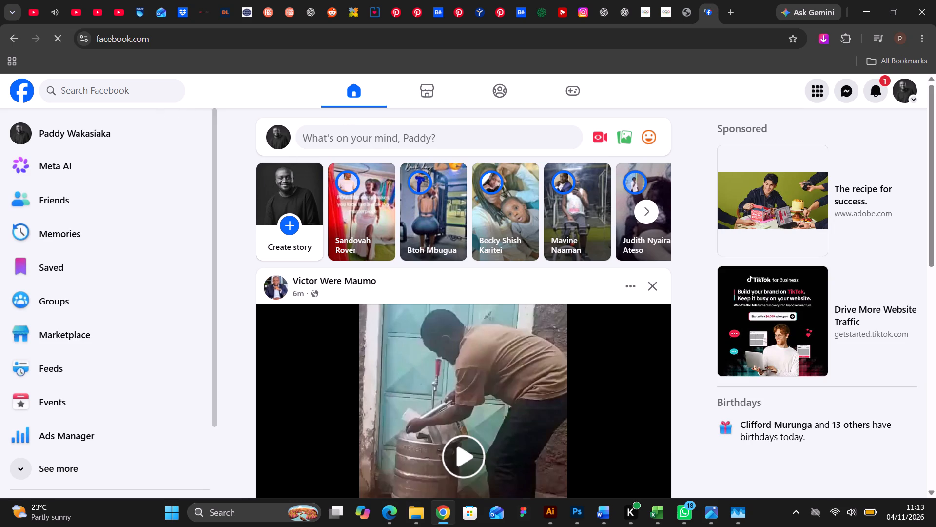
Search Facebook for bestsale and look through the results.
left_click(135, 91)
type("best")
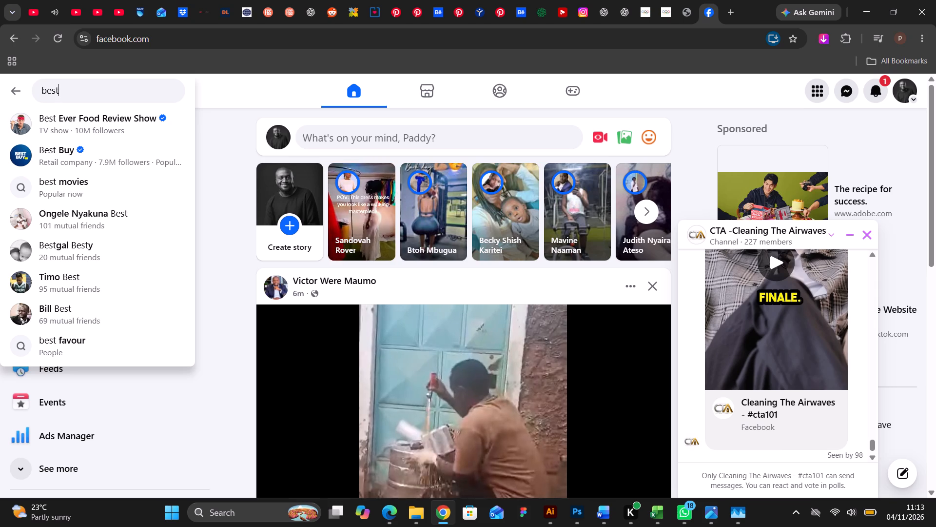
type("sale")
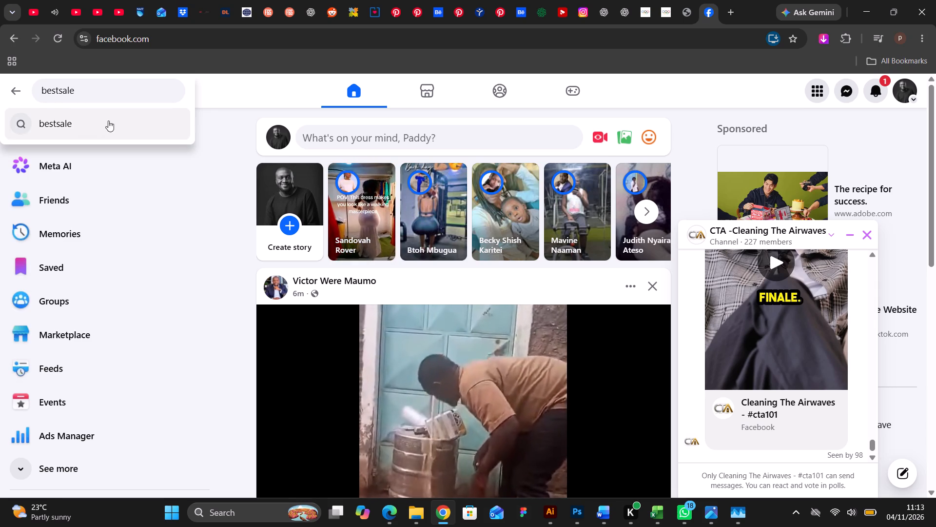
left_click(92, 122)
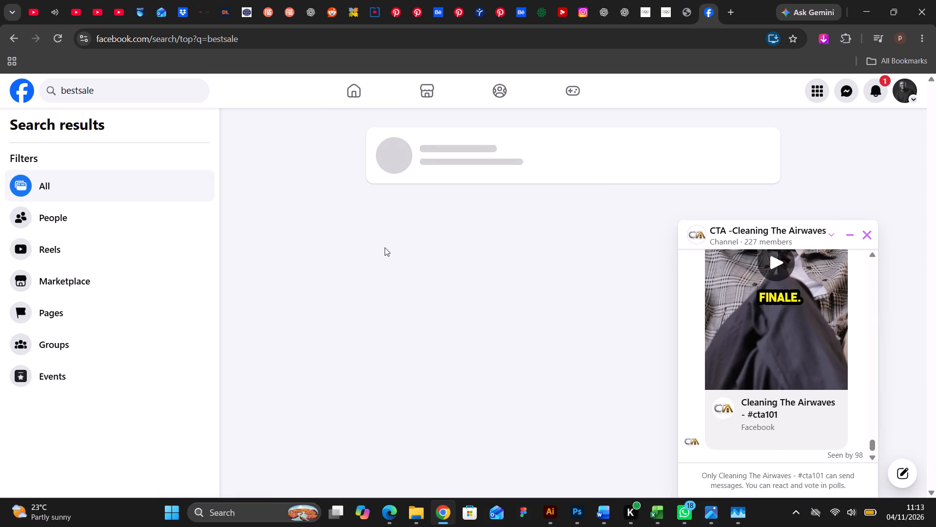
scroll(392, 257, "down", 4)
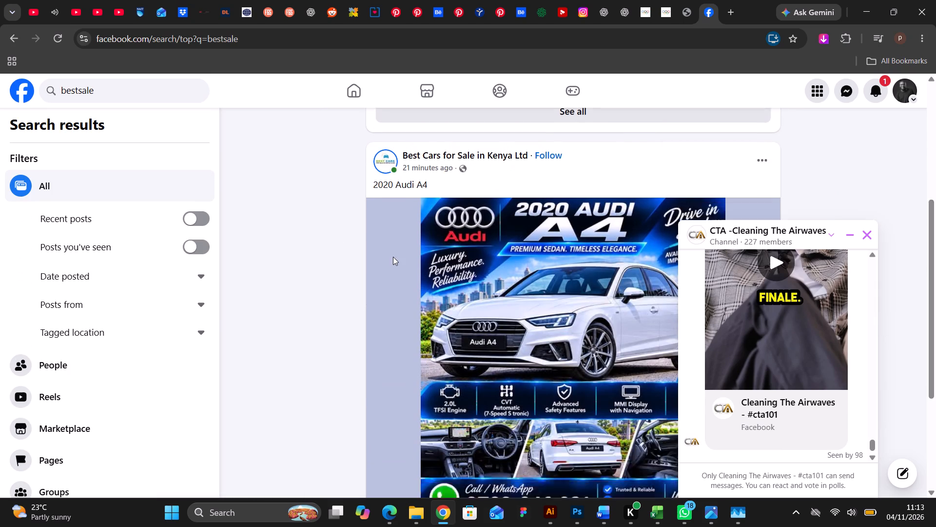
scroll(393, 257, "down", 2)
scroll(323, 150, "up", 5)
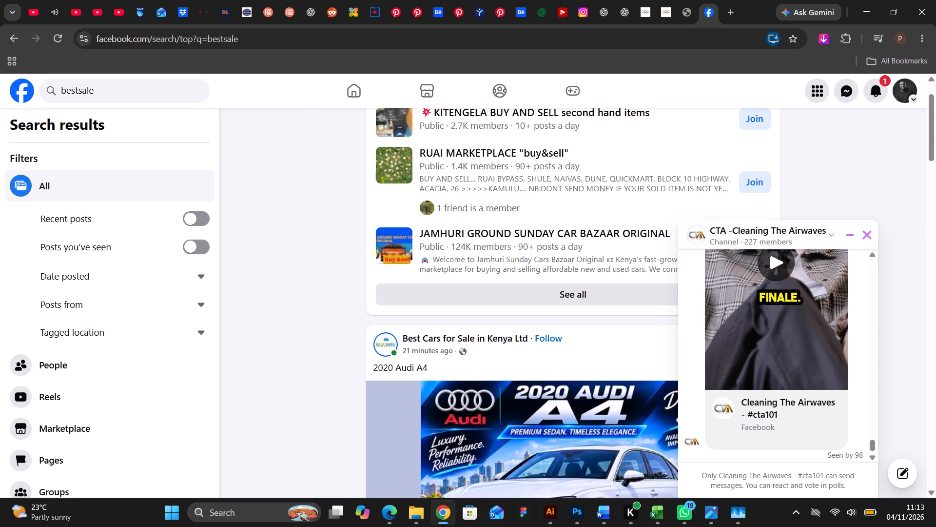
Search Facebook for bestsellers computers, dismiss the open chat and open the Best Sellers page from its ad.
left_click(97, 89)
key("BackSpace")
key("BackSpace")
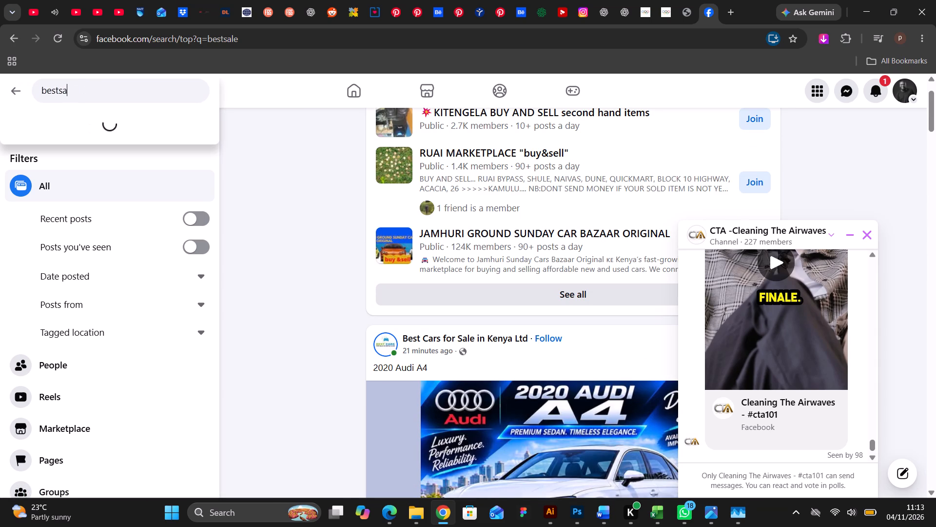
key("BackSpace")
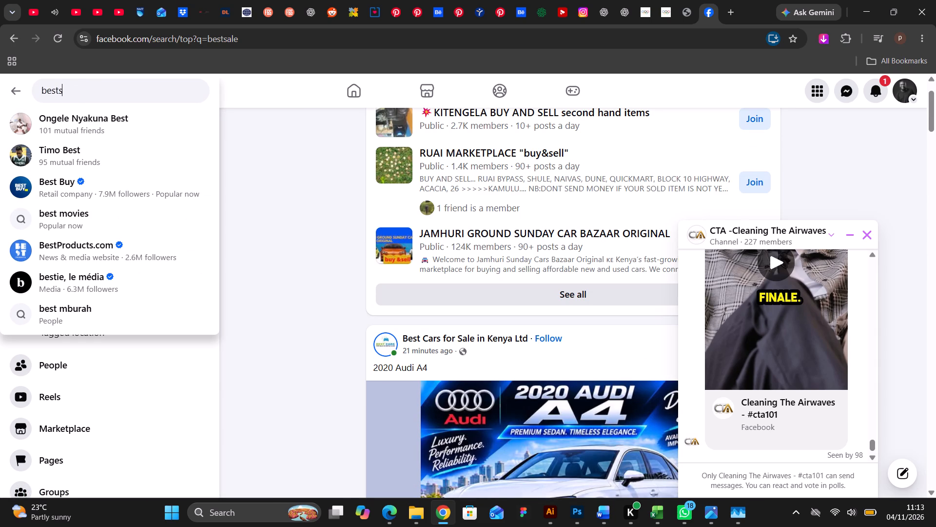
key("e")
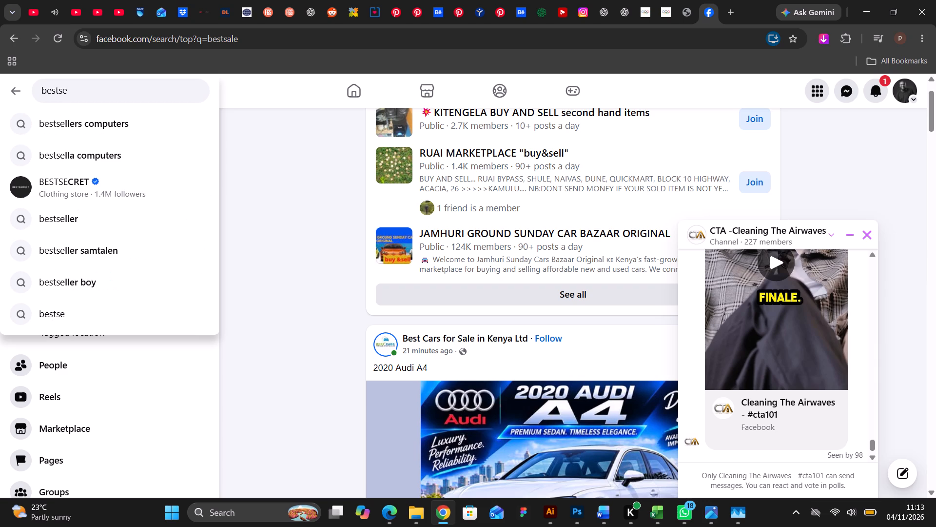
left_click(97, 118)
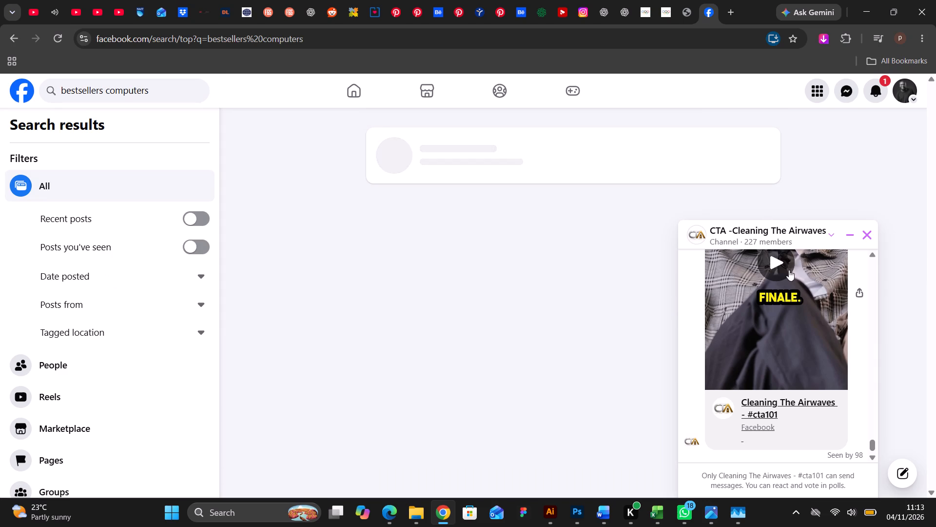
left_click(866, 232)
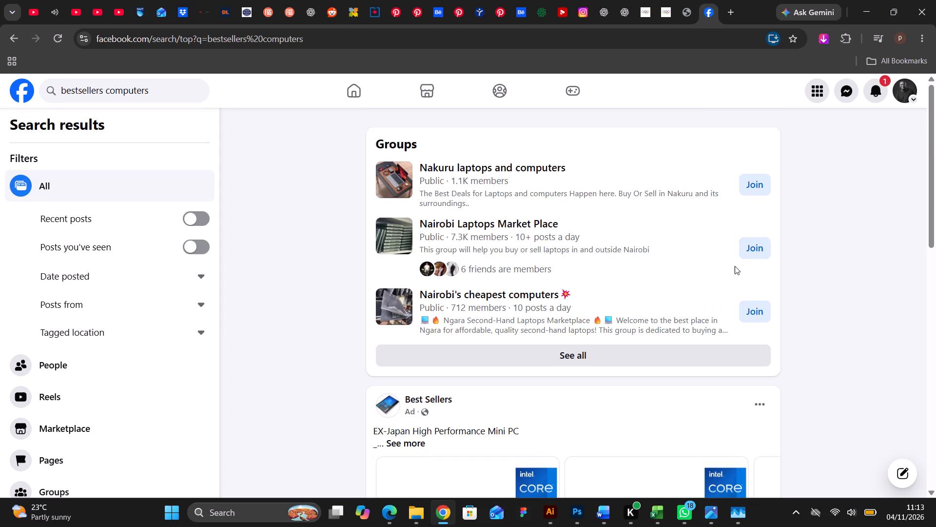
scroll(728, 270, "down", 4)
left_click(439, 152)
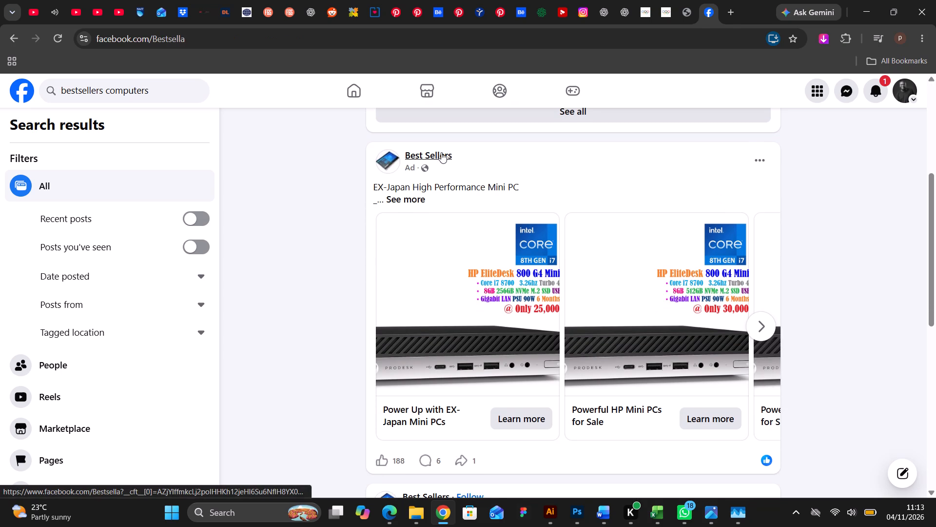
Browse the Best Sellers page and examine both photos of the Acer Predator Helios Neo 16S laptop post, then close them.
scroll(651, 206, "down", 2)
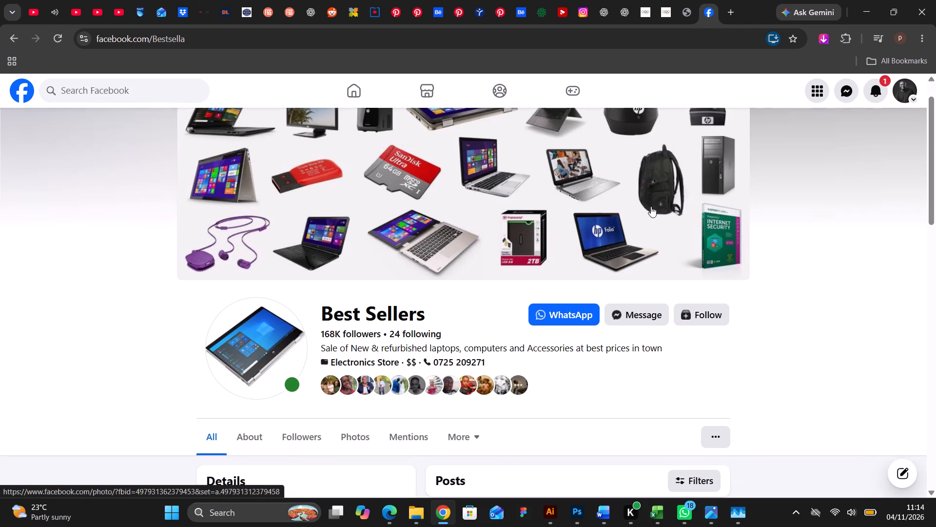
scroll(651, 206, "down", 5)
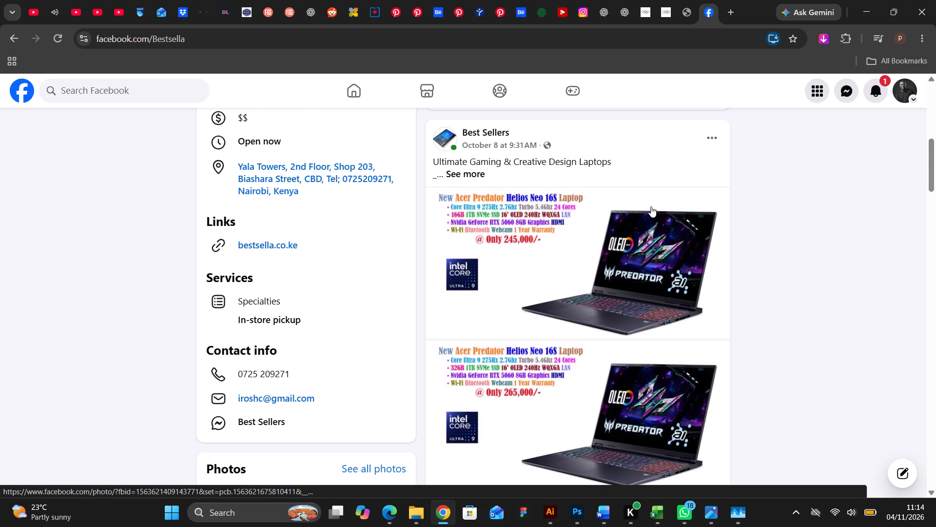
scroll(651, 206, "down", 2)
scroll(651, 206, "up", 2)
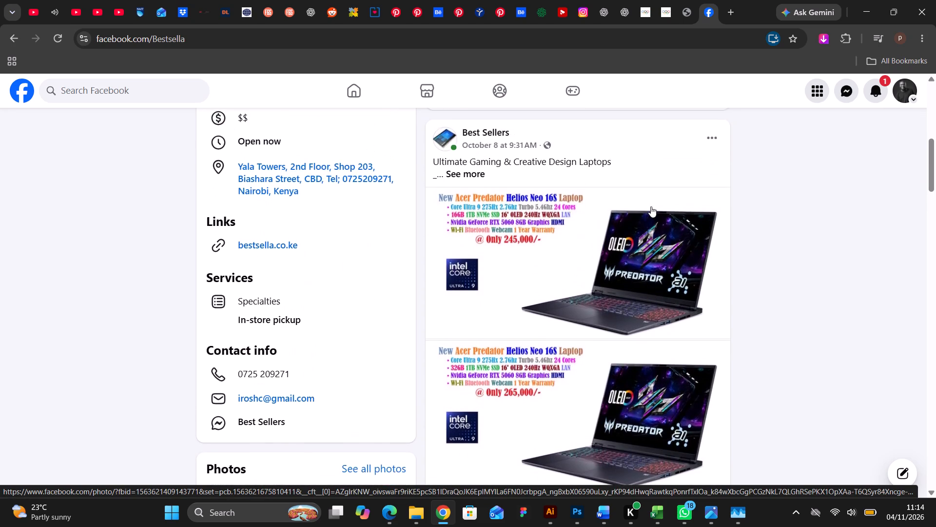
scroll(651, 206, "down", 3)
scroll(651, 206, "up", 3)
left_click(643, 232)
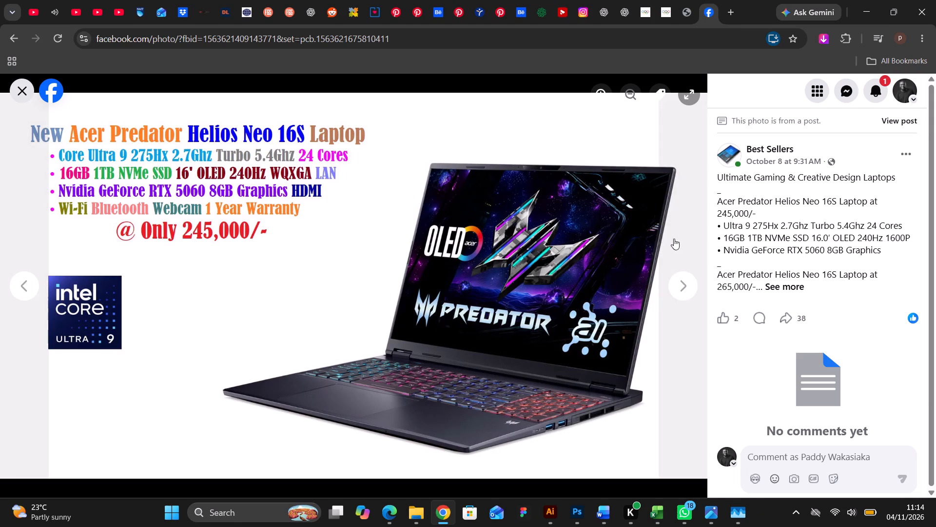
left_click(690, 285)
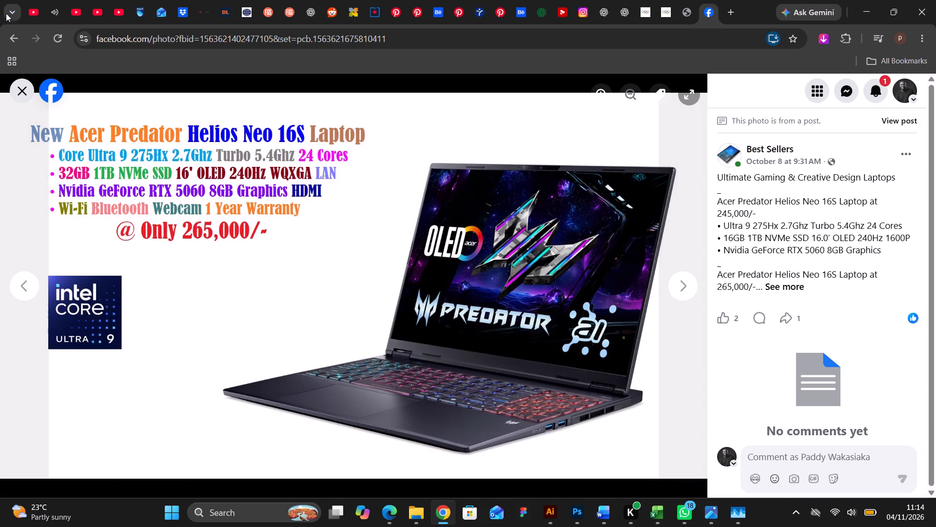
left_click(29, 89)
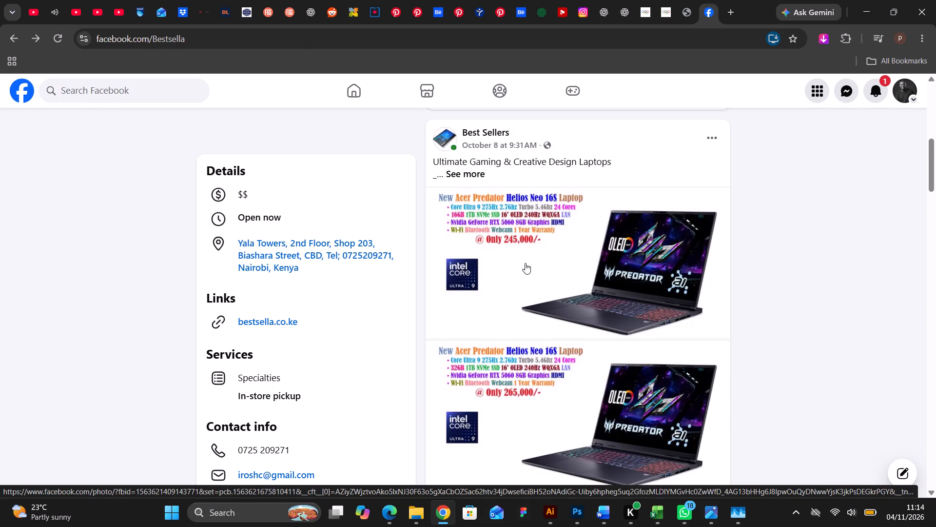
Find the HP OMEN 16 gaming laptop post, examine its main photo at full size and close it.
scroll(525, 263, "down", 8)
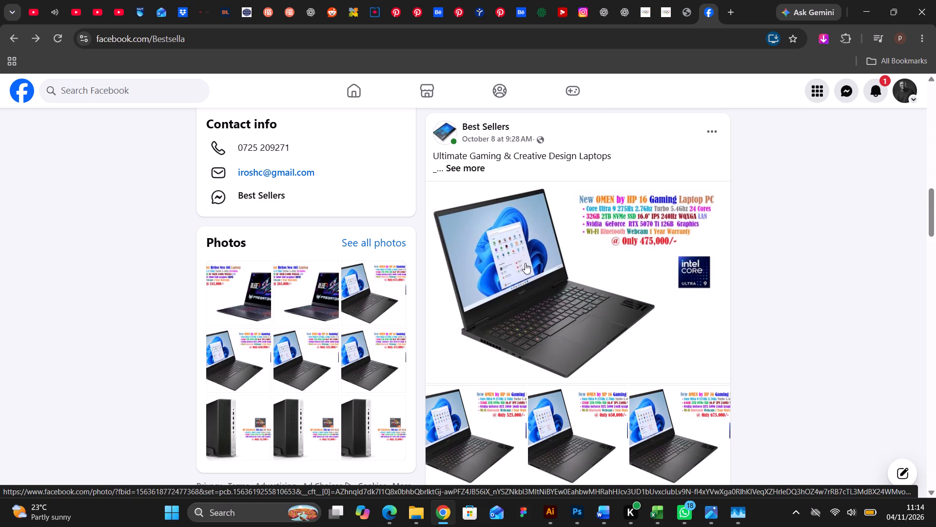
scroll(525, 263, "down", 1)
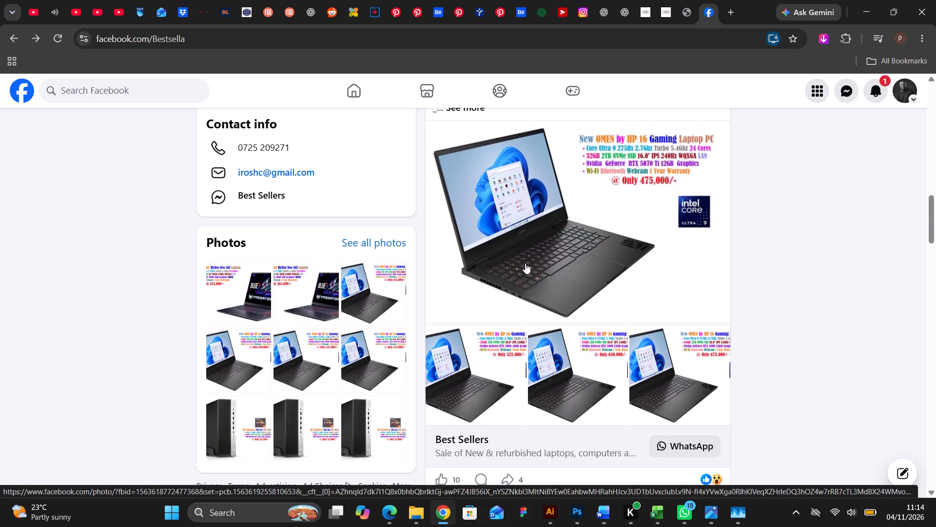
left_click(525, 263)
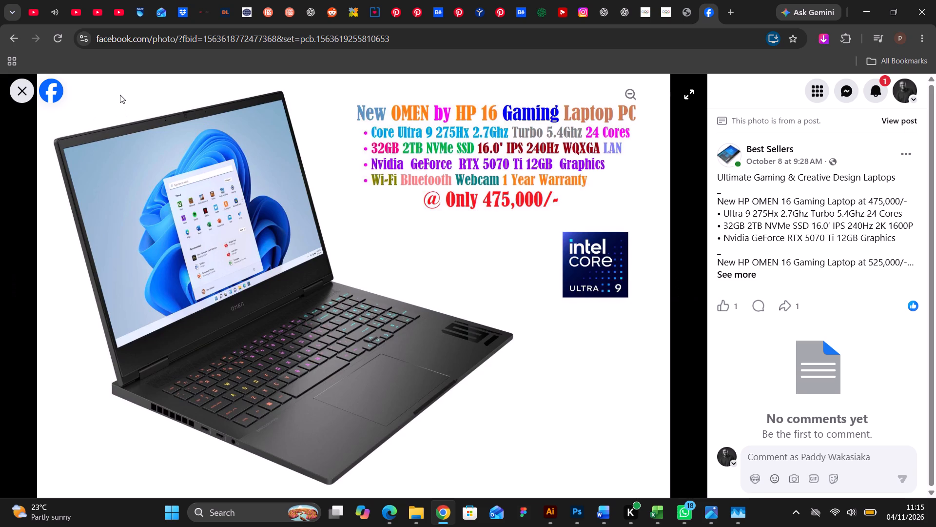
left_click(18, 90)
Look through the older computer, monitor and tablet offers posted on the Best Sellers page.
scroll(330, 226, "down", 3)
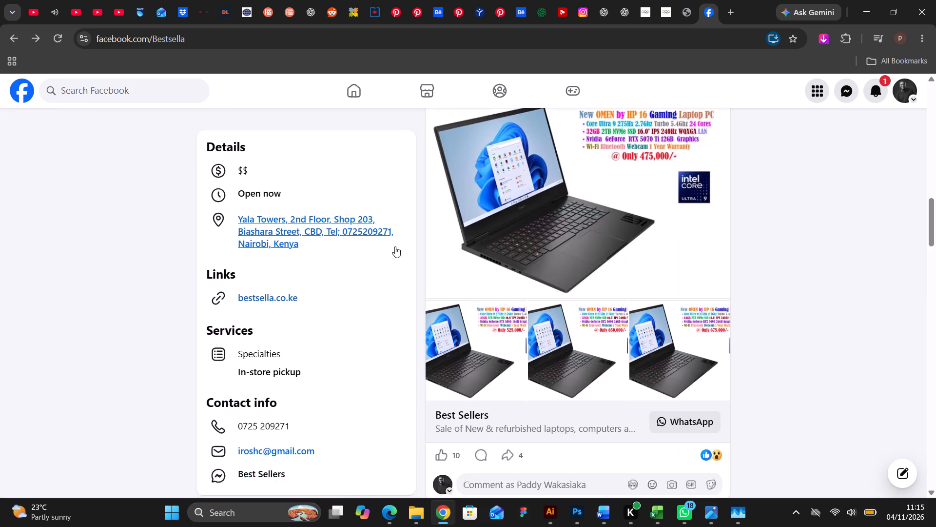
scroll(395, 246, "down", 2)
scroll(488, 253, "down", 11)
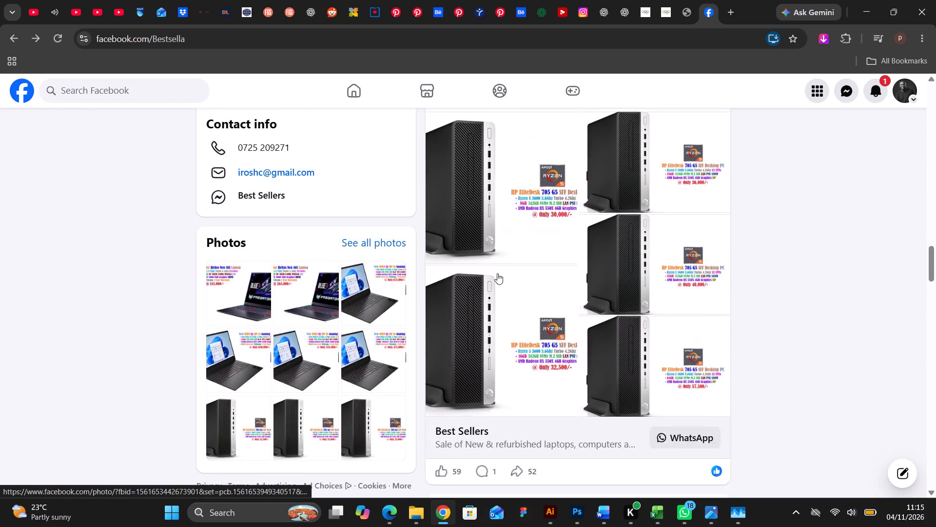
scroll(497, 273, "down", 16)
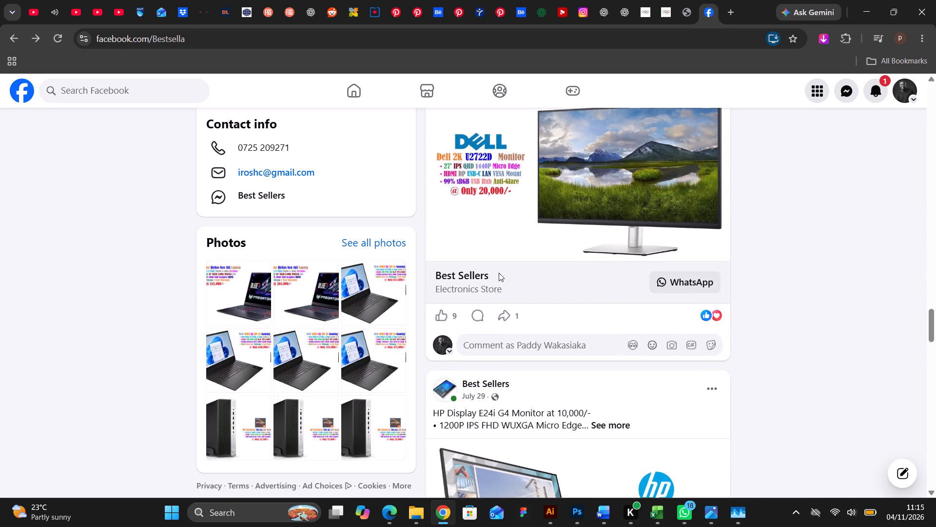
scroll(499, 273, "down", 6)
scroll(356, 287, "down", 3)
scroll(533, 285, "down", 14)
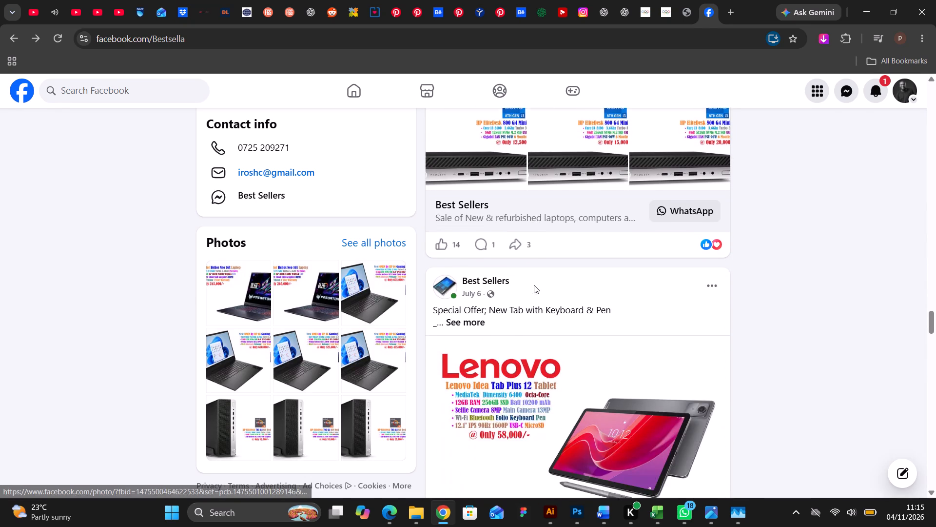
scroll(534, 285, "down", 4)
Examine the Lenovo Idea Tab Plus 12 tablet offer's photo at full size and close it.
scroll(534, 284, "up", 3)
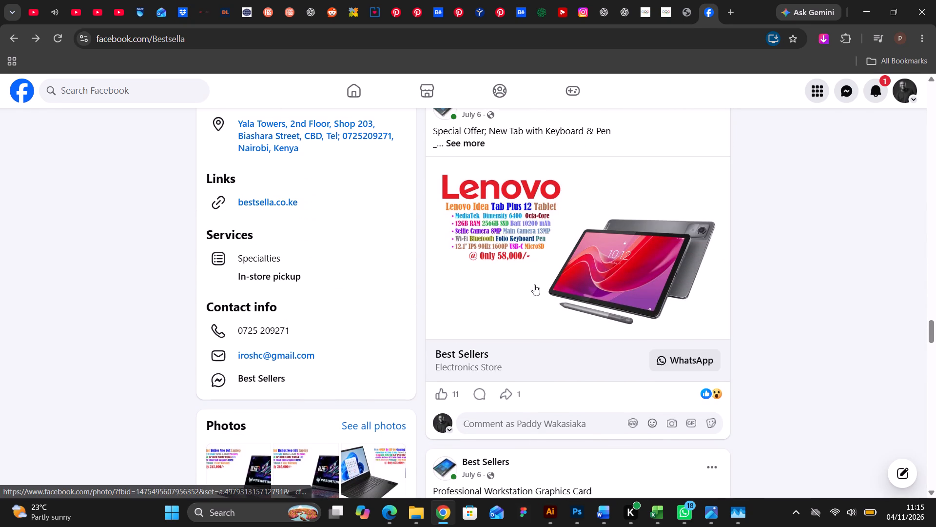
left_click(544, 274)
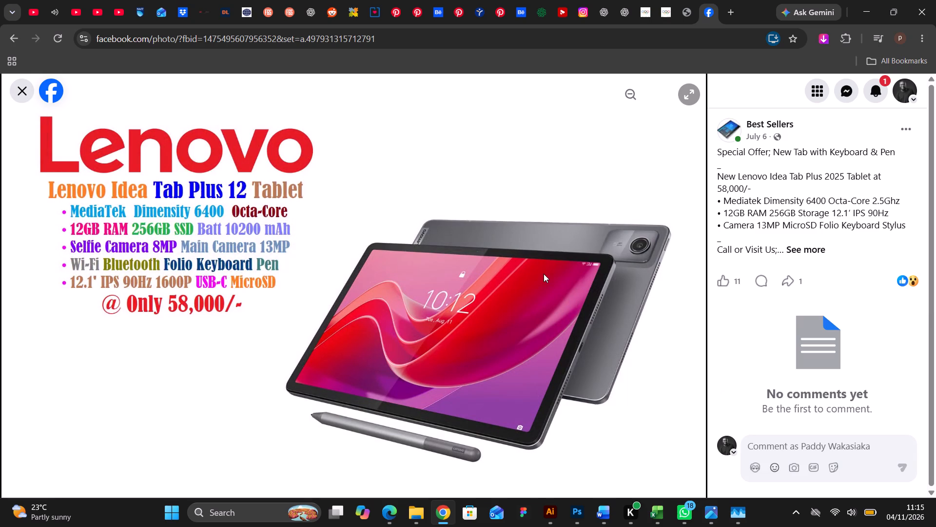
left_click(23, 93)
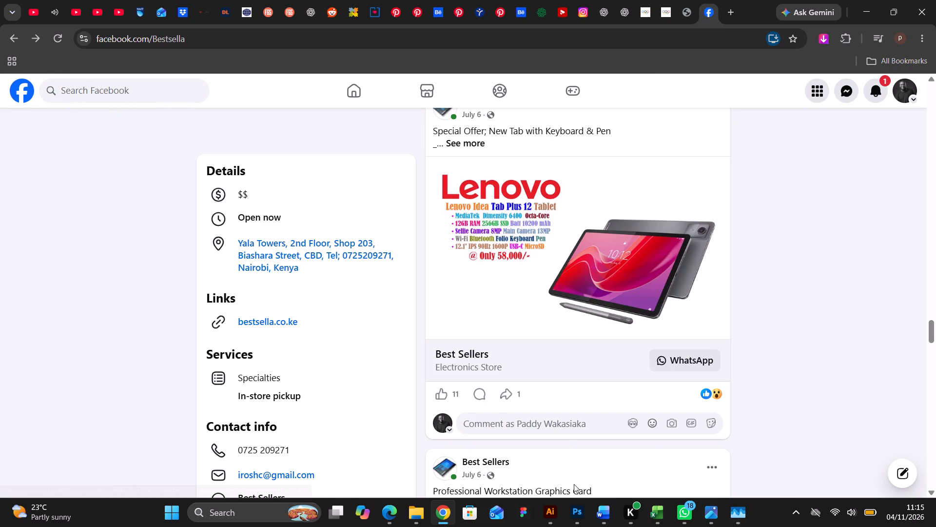
Switch to Photoshop, where the Interactive.psd design is open.
left_click(577, 510)
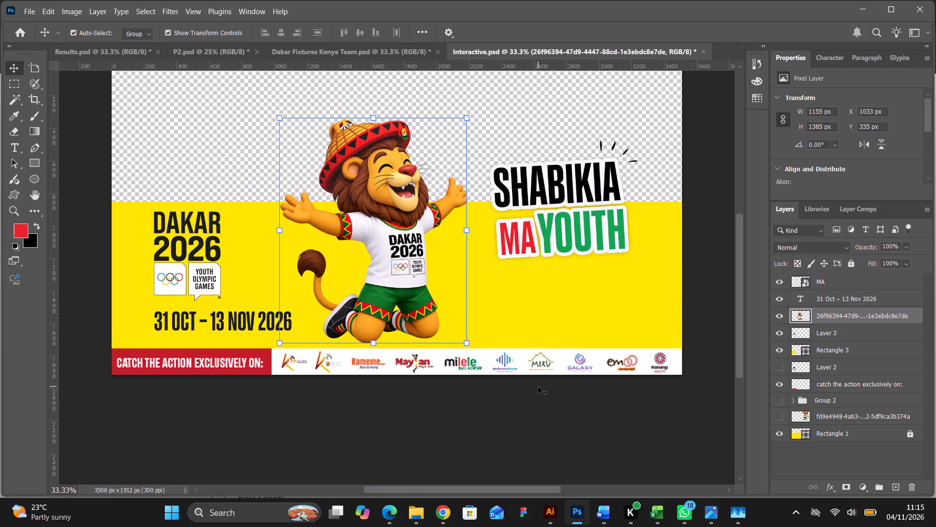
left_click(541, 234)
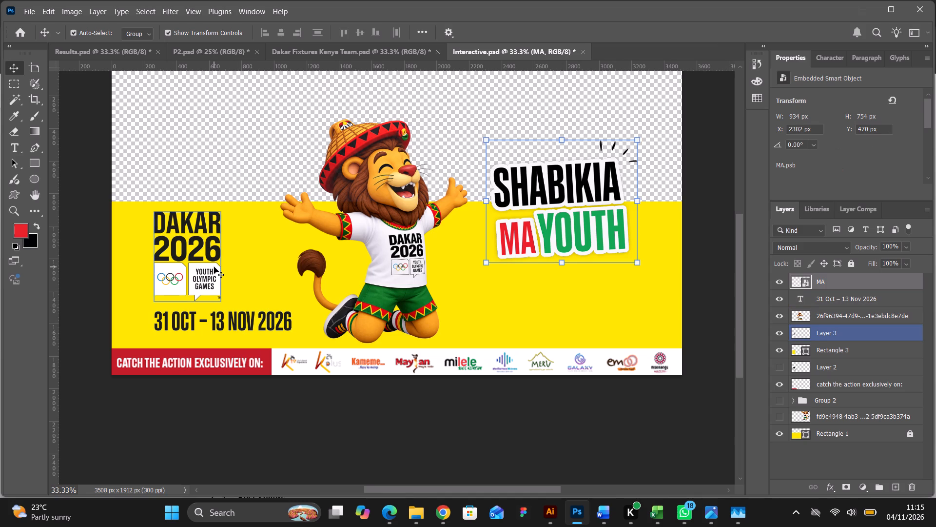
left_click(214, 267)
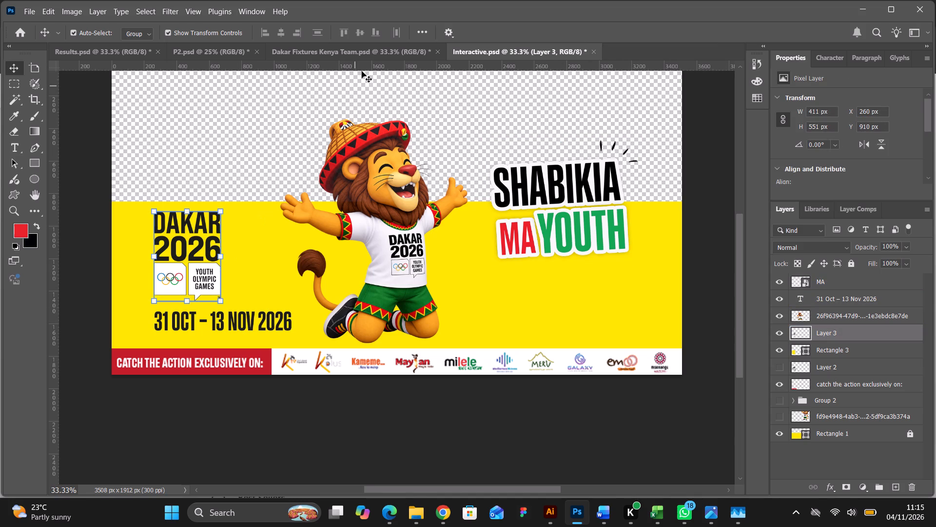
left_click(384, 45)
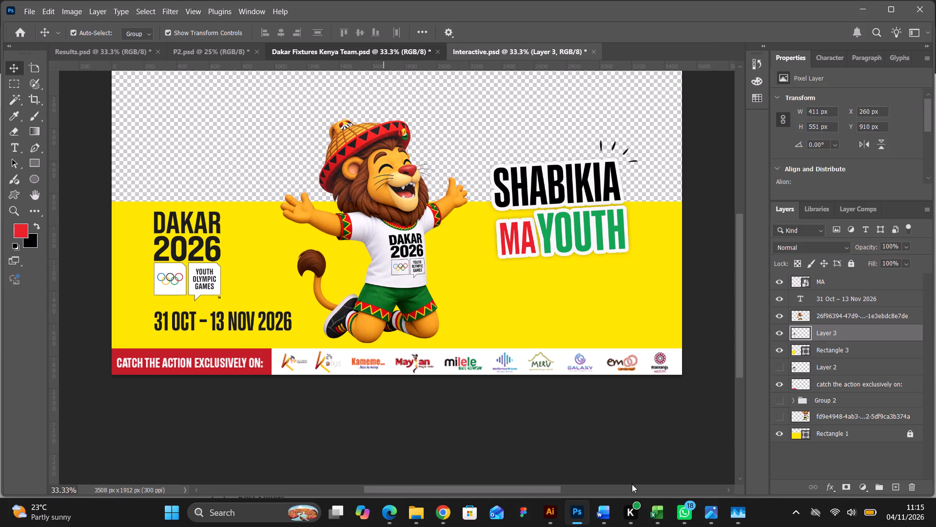
Switch to Illustrator and try the fonts listed after Orbitron, such as Palatino Linotype, on the business card's name line.
left_click(553, 508)
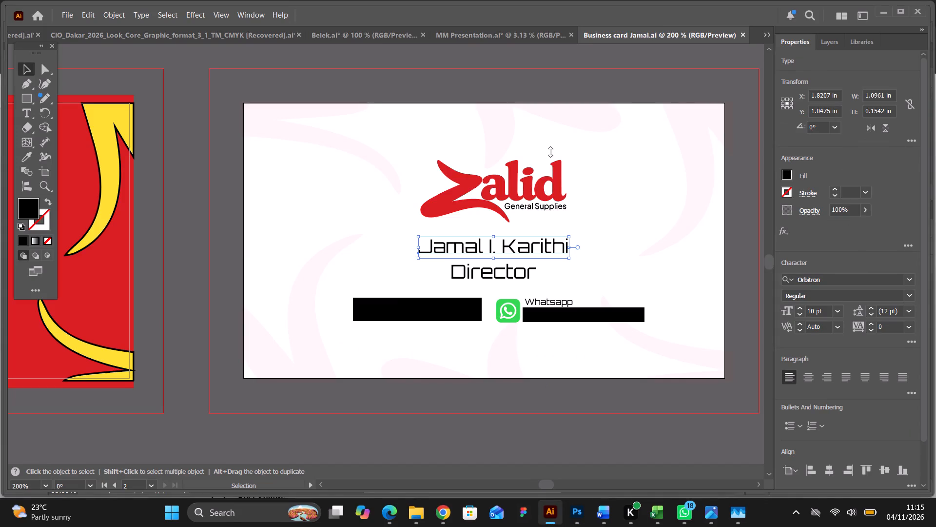
left_click(814, 298)
left_click(822, 282)
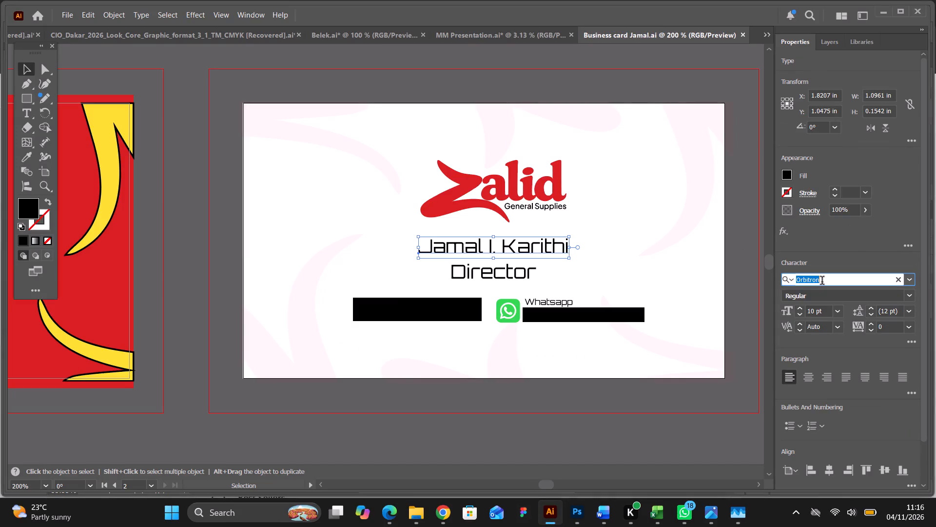
key("Down")
key("Down")
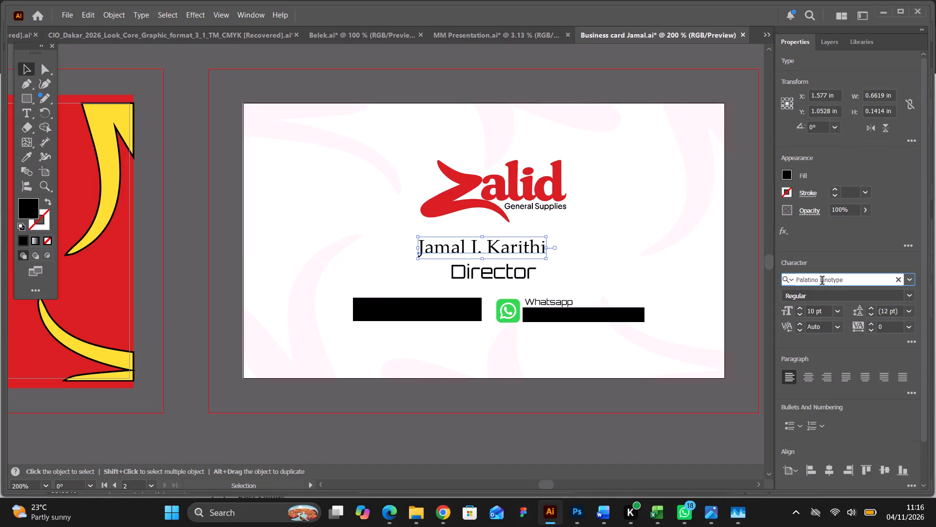
key("Down")
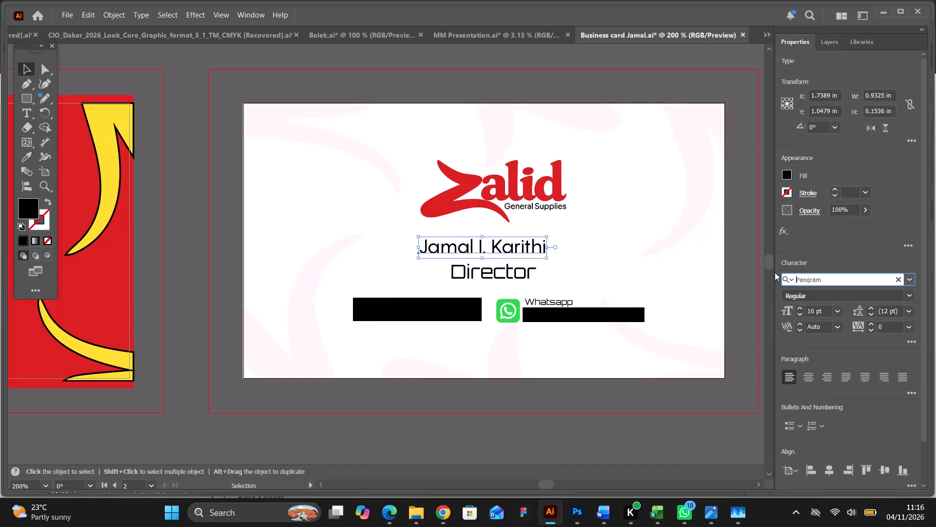
Copy the name line's text style to the Director line with the Eyedropper, giving it Pangram Regular 10 pt.
left_click(564, 420)
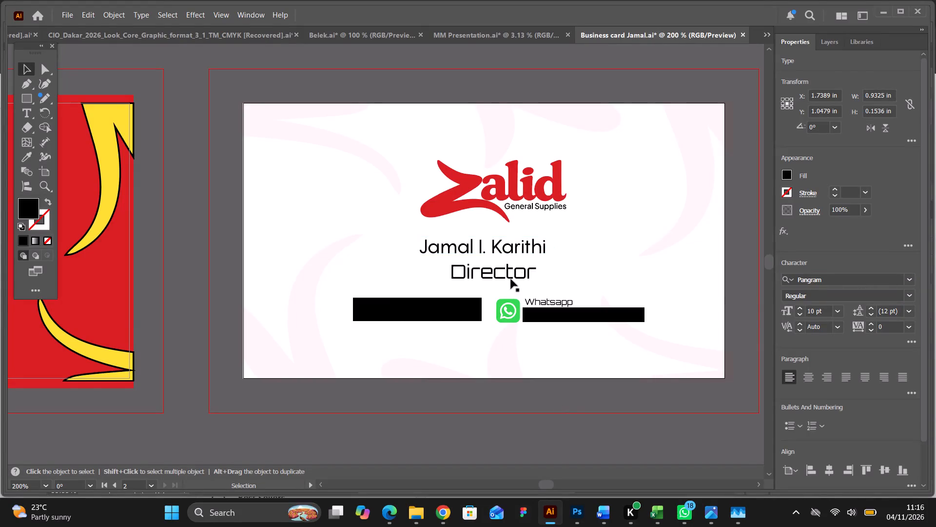
left_click(511, 279)
left_click(22, 161)
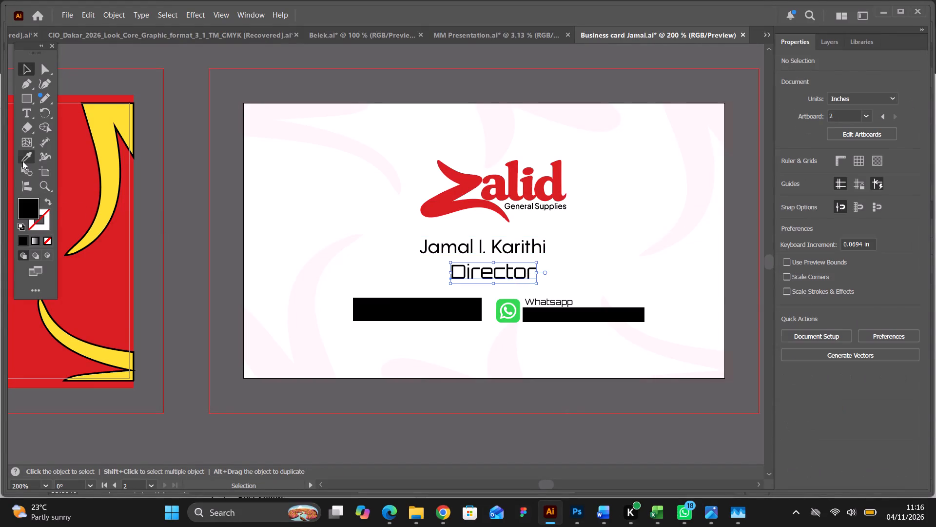
left_click(464, 248)
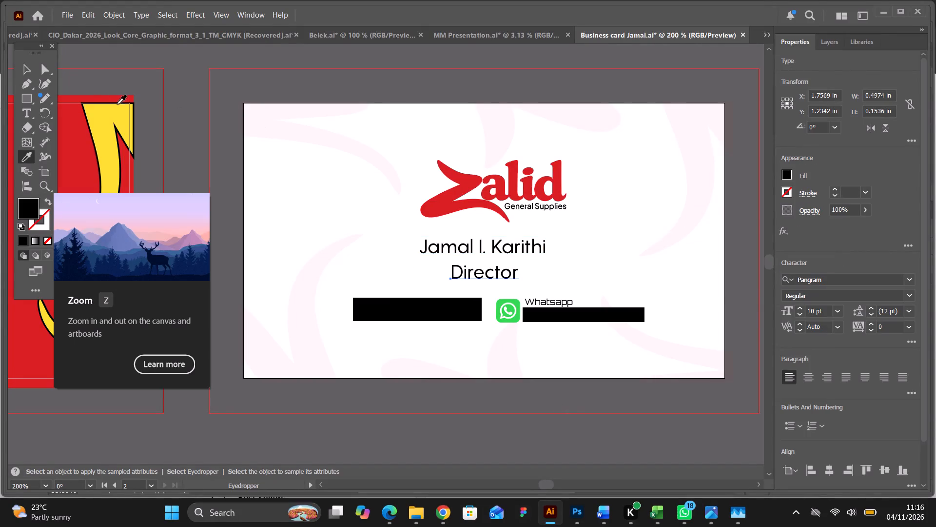
Select the call number on its own and match it to the Director line's Pangram Regular 10 pt style with the Eyedropper.
left_click(38, 68)
left_click(428, 320)
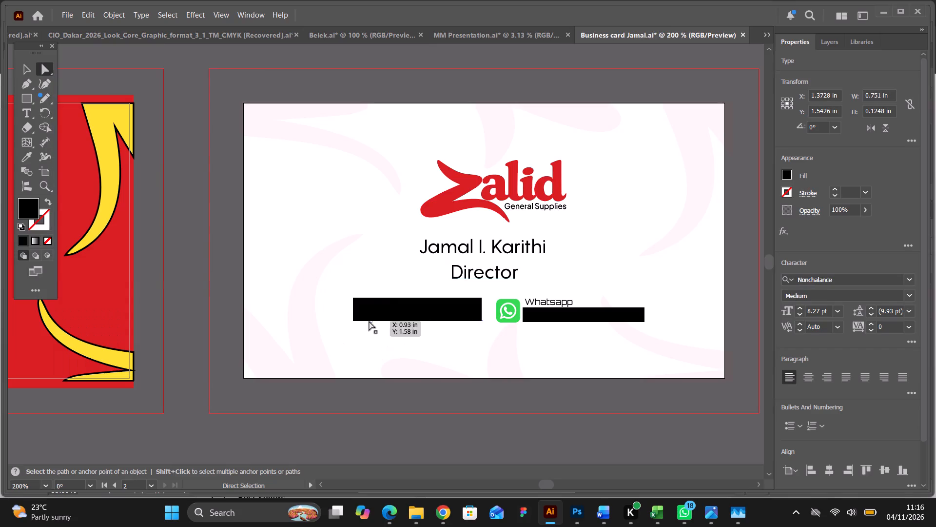
left_click(33, 159)
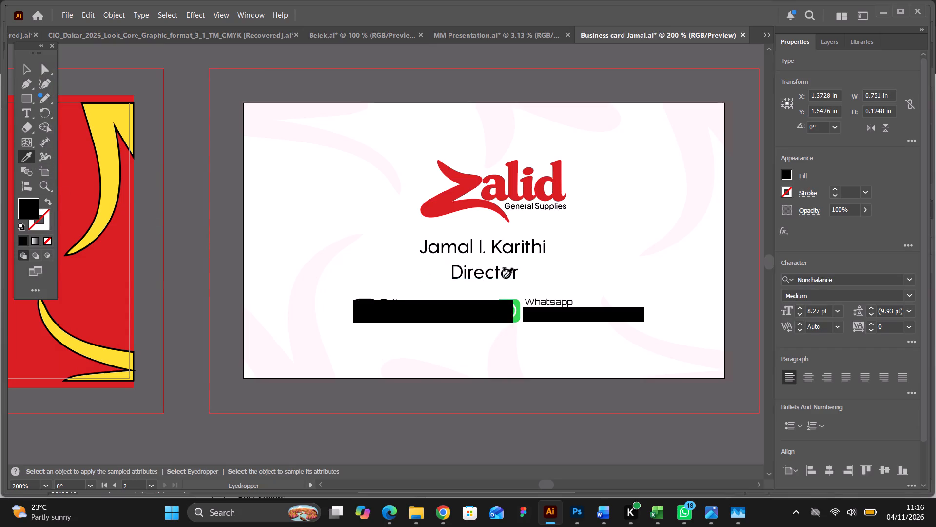
left_click(504, 278)
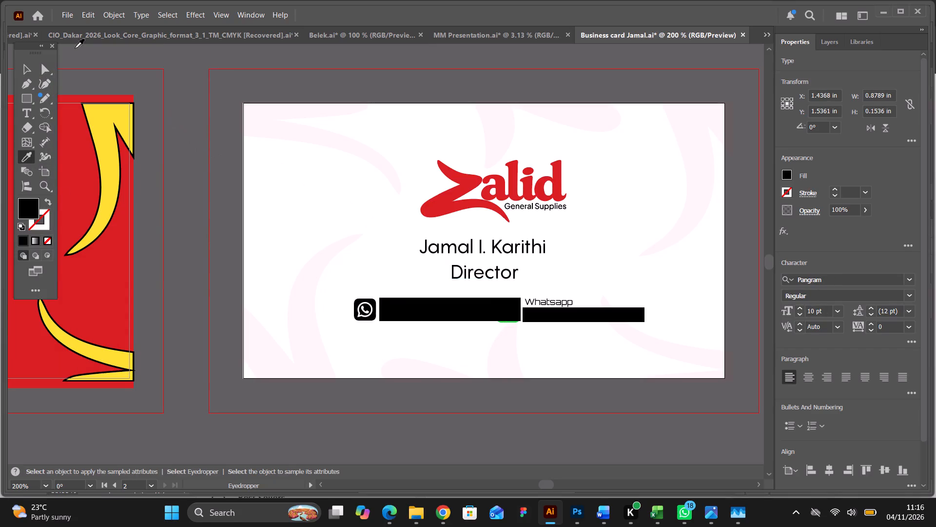
Move the grouped contact row of icons, labels and numbers further left on the card.
left_click(25, 70)
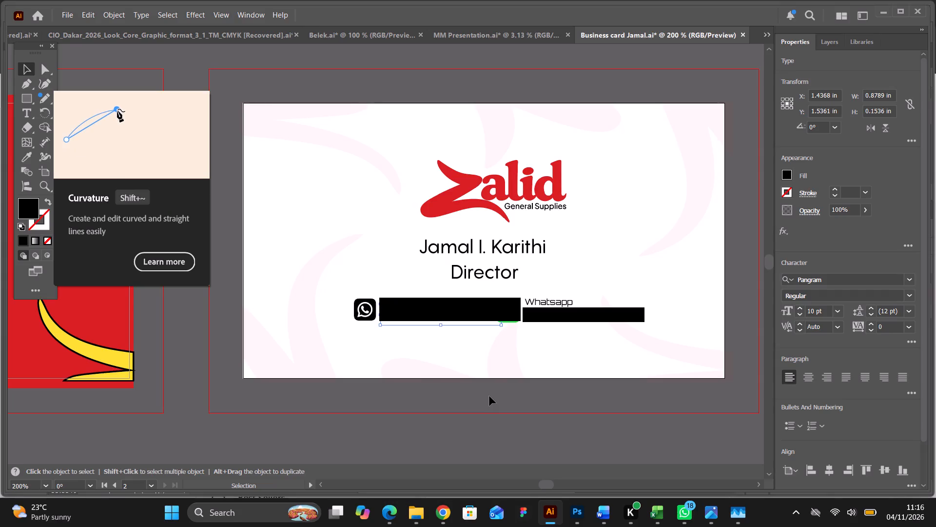
left_click(408, 344)
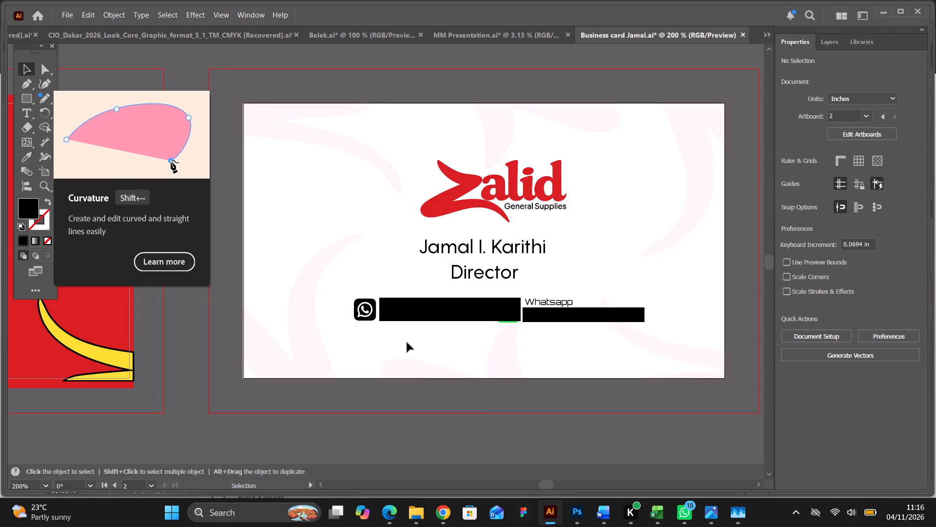
left_click_drag(323, 292, 409, 326)
left_click_drag(399, 316, 383, 320)
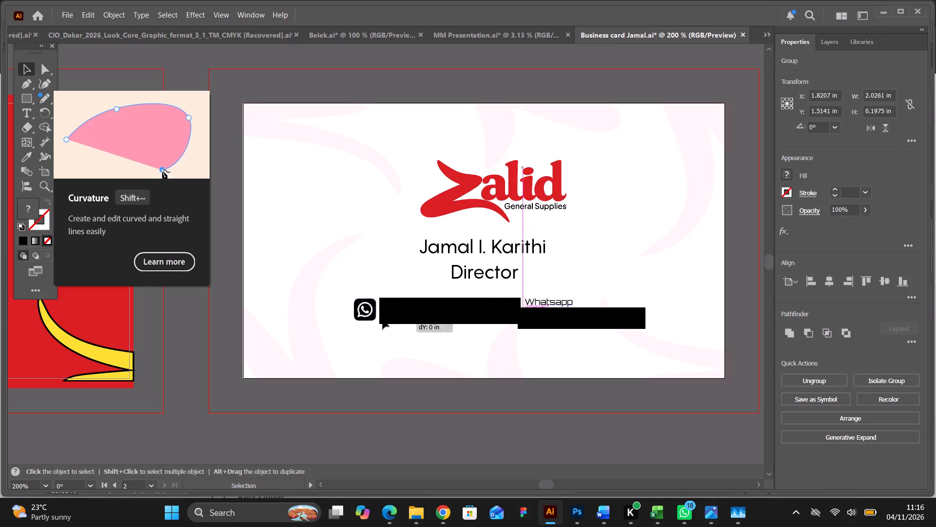
left_click_drag(383, 320, 369, 321)
left_click(468, 339)
left_click(482, 319)
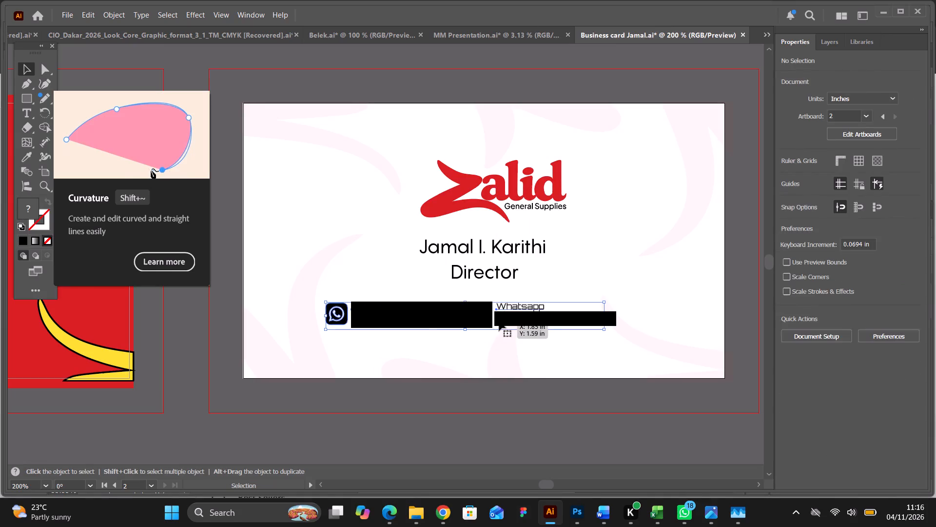
double_click(499, 321)
double_click(638, 265)
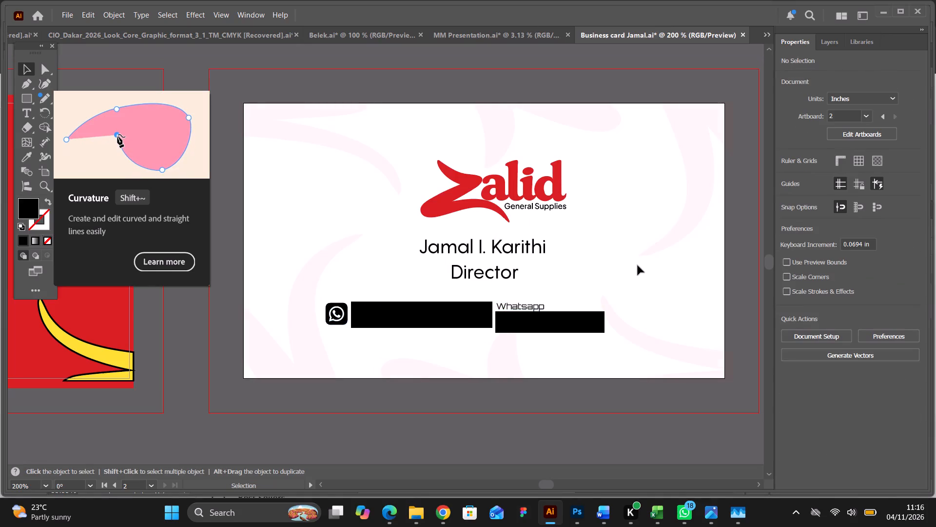
Select the WhatsApp number's characters and match them to the call number's Pangram Regular 10 pt style with the Eyedropper.
left_click(31, 112)
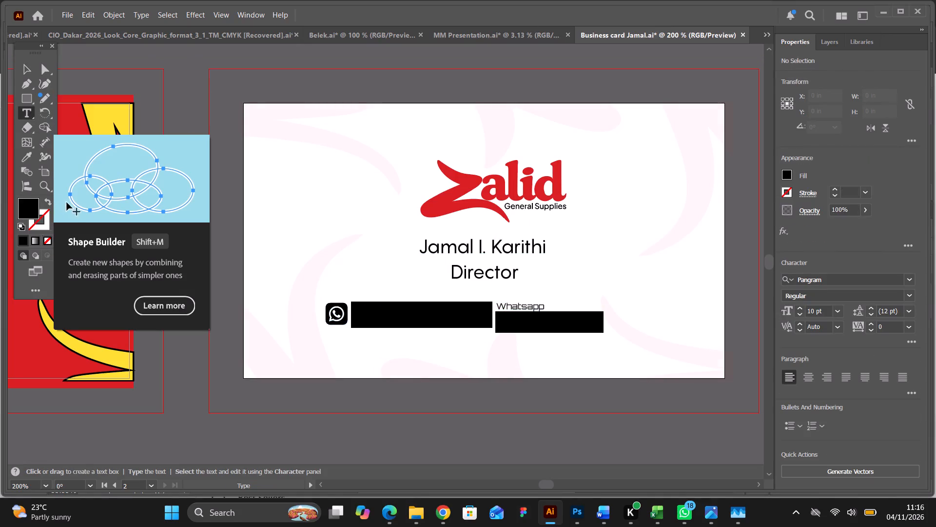
left_click_drag(601, 318, 484, 317)
left_click(31, 154)
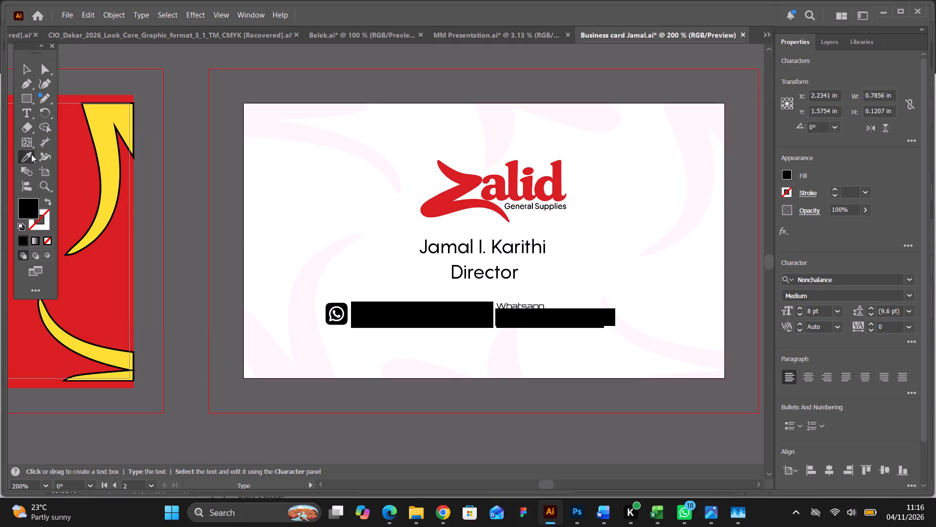
left_click(418, 319)
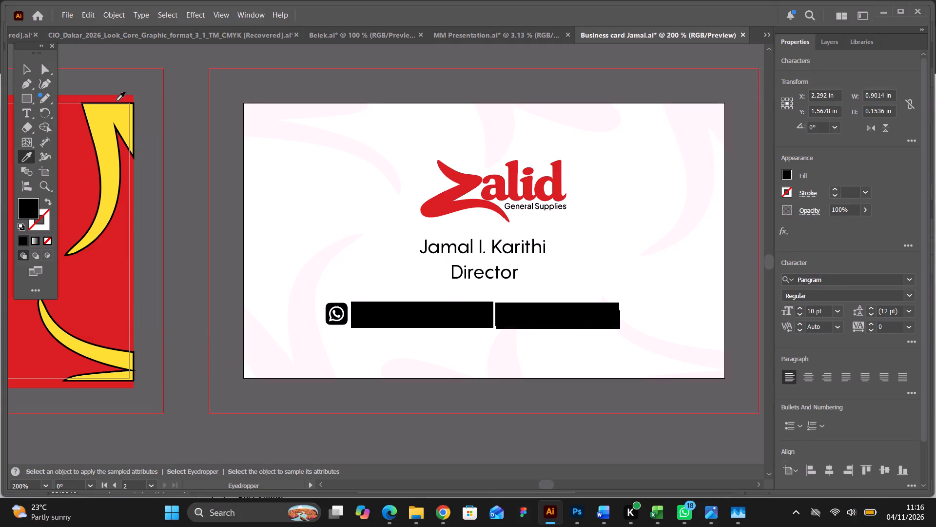
left_click(29, 70)
left_click(141, 150)
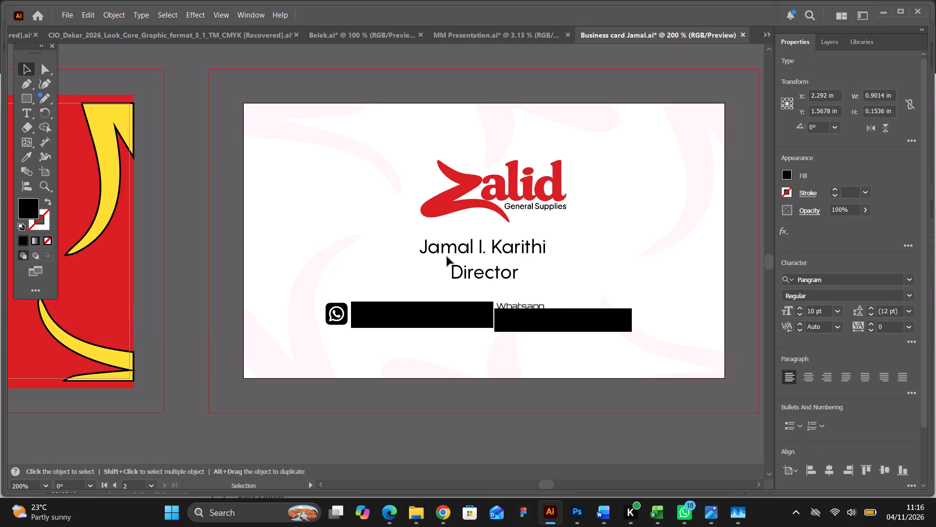
Isolate the contact group, insert spaces at the start of the WhatsApp number, and exit isolation.
left_click(486, 314)
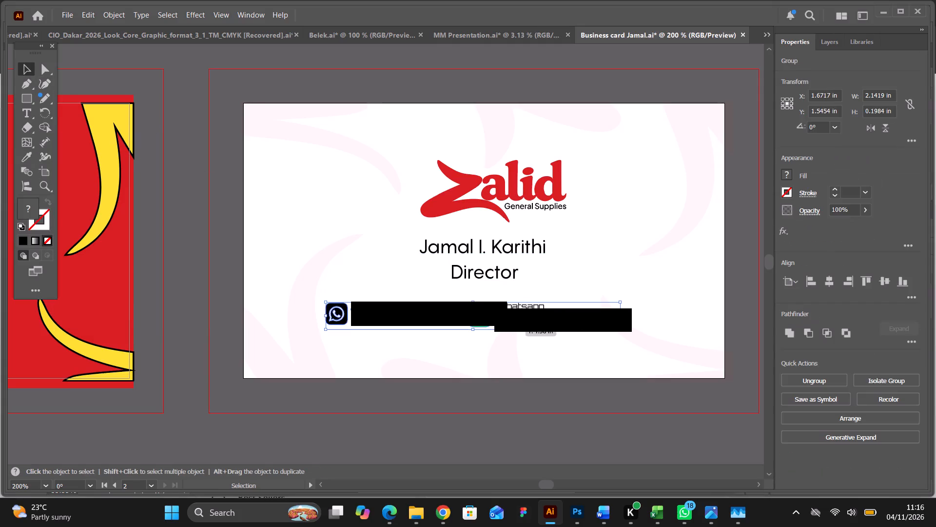
double_click(507, 320)
double_click(505, 320)
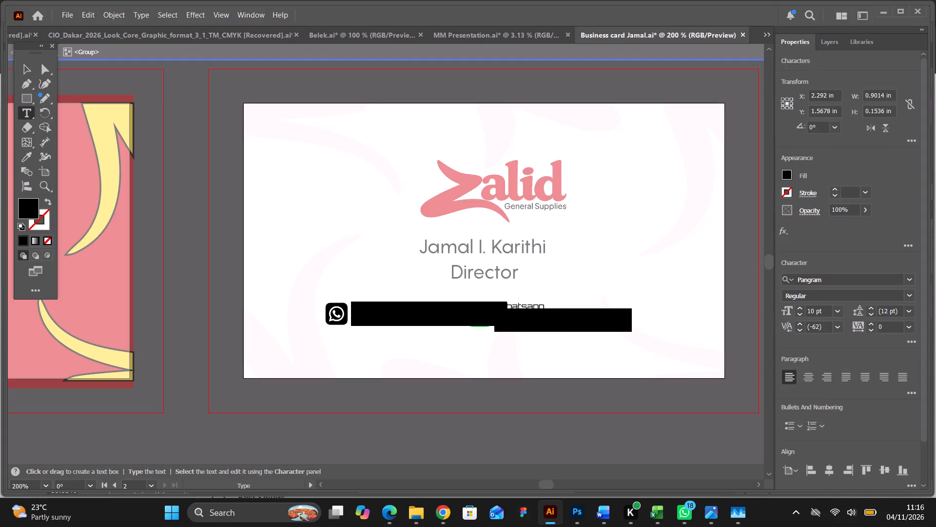
left_click(499, 314)
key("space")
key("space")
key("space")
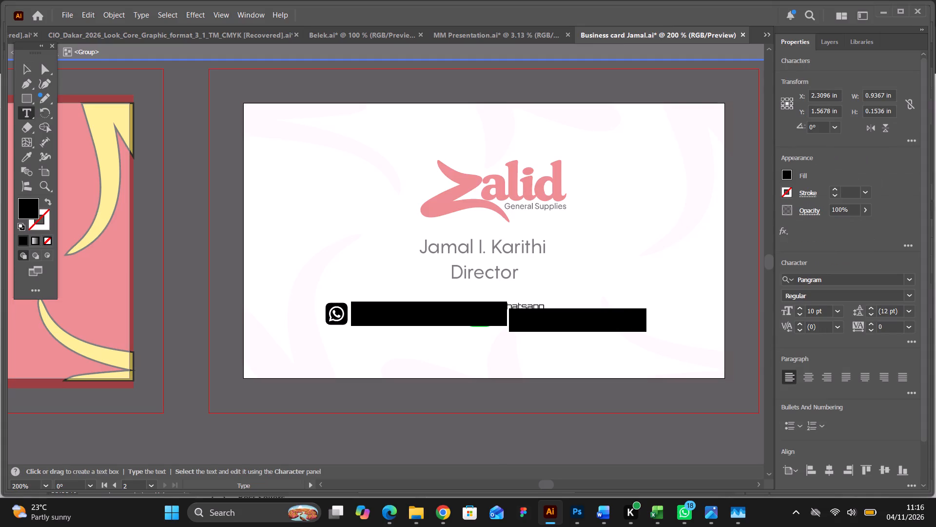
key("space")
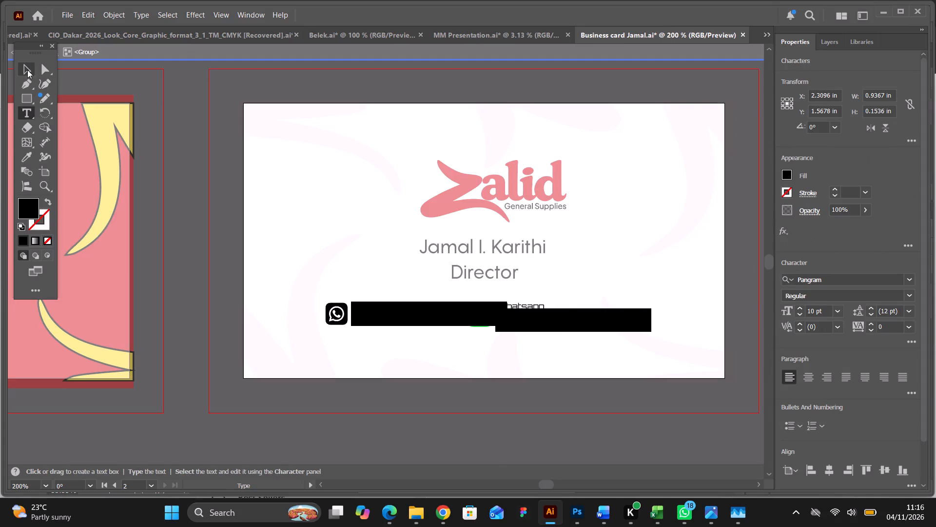
left_click(27, 70)
double_click(168, 133)
Shift the contact row right to about X 1.89 in, Y 1.58 in.
left_click_drag(482, 317, 495, 319)
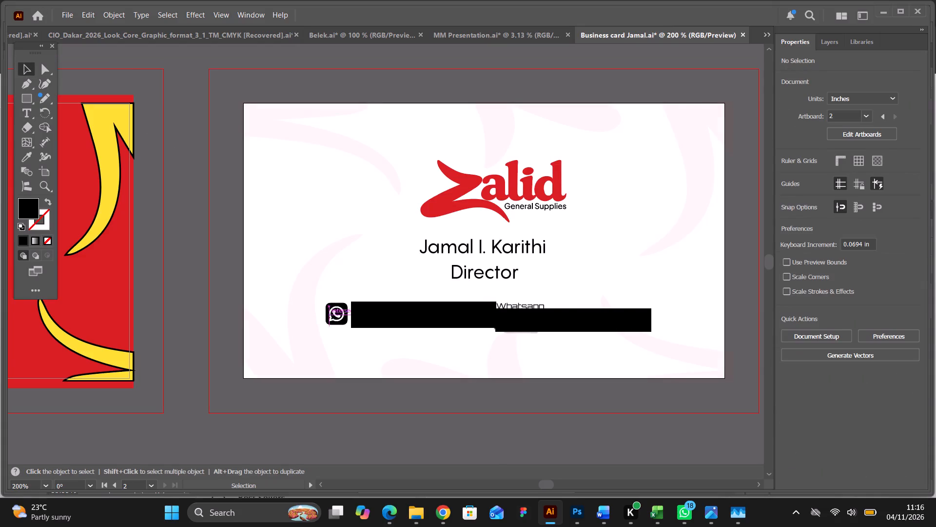
left_click_drag(495, 319, 501, 321)
Ungroup the contact row and move the Whatsapp label up and right above its number.
right_click(501, 321)
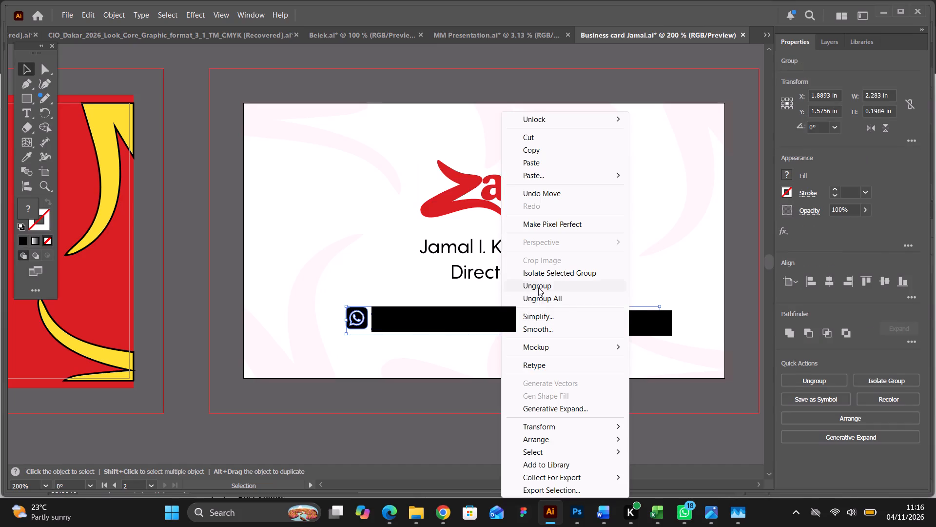
left_click(538, 287)
left_click(533, 365)
left_click(534, 314)
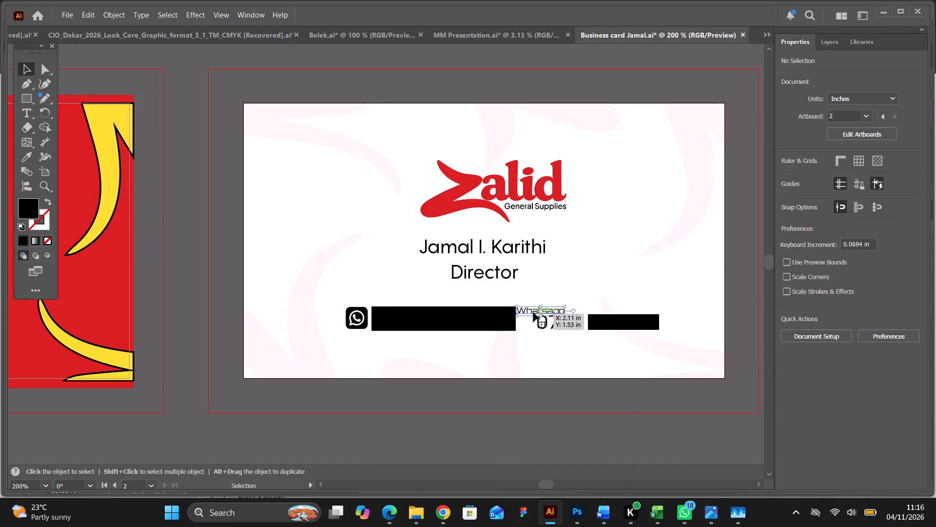
left_click_drag(533, 312, 552, 308)
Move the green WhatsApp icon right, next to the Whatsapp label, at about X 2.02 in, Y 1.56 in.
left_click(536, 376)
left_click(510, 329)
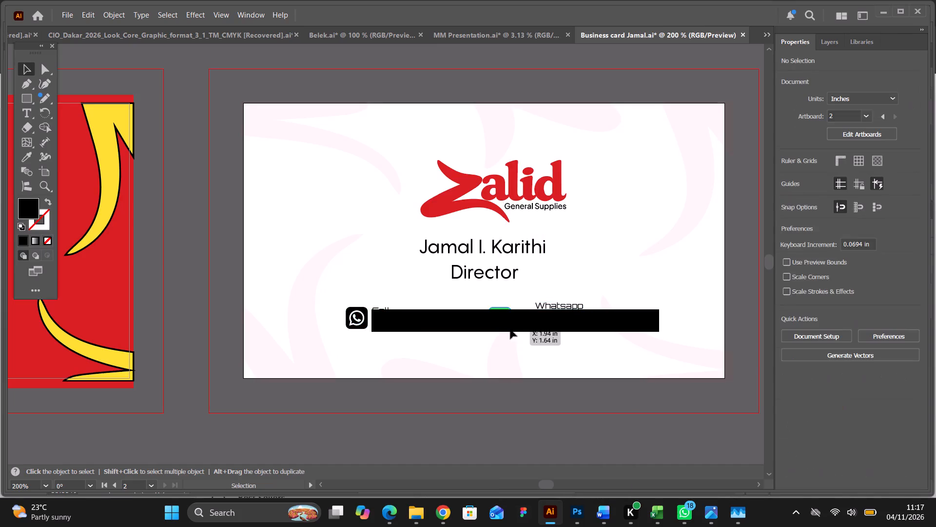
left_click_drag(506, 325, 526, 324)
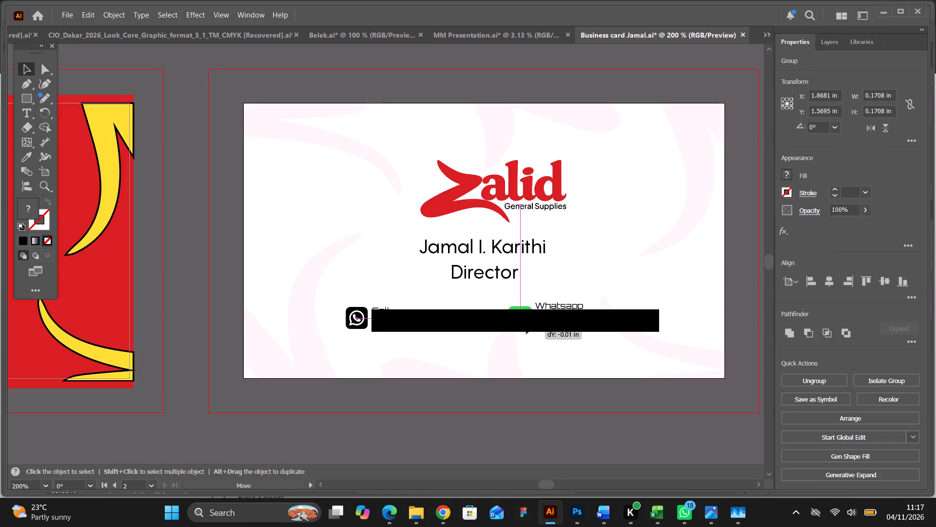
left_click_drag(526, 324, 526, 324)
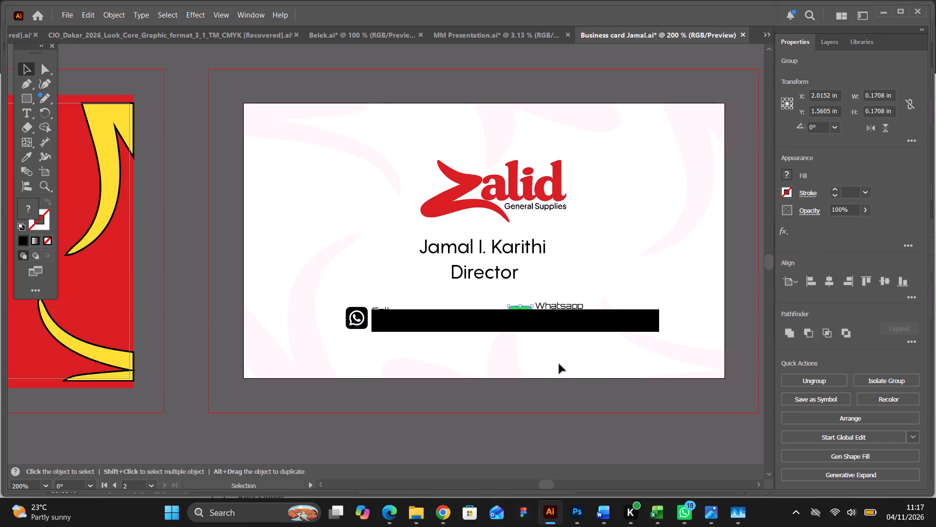
Delete the green WhatsApp icon and the whole black icon beside the call number.
key("BackSpace")
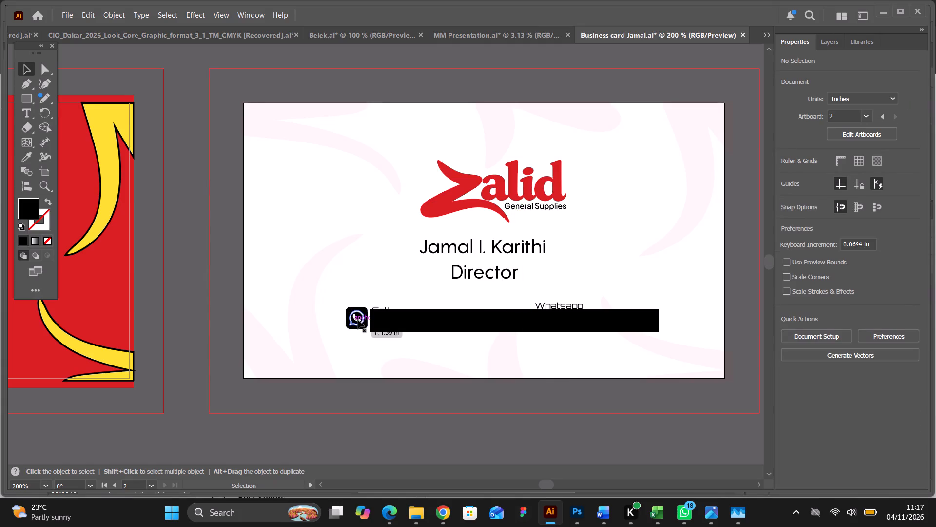
left_click(358, 320)
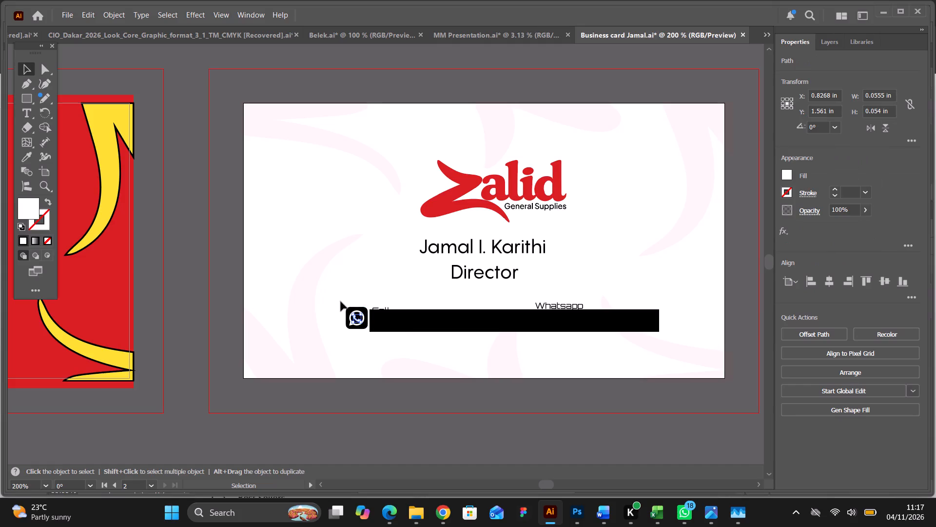
left_click_drag(341, 302, 357, 334)
key("BackSpace")
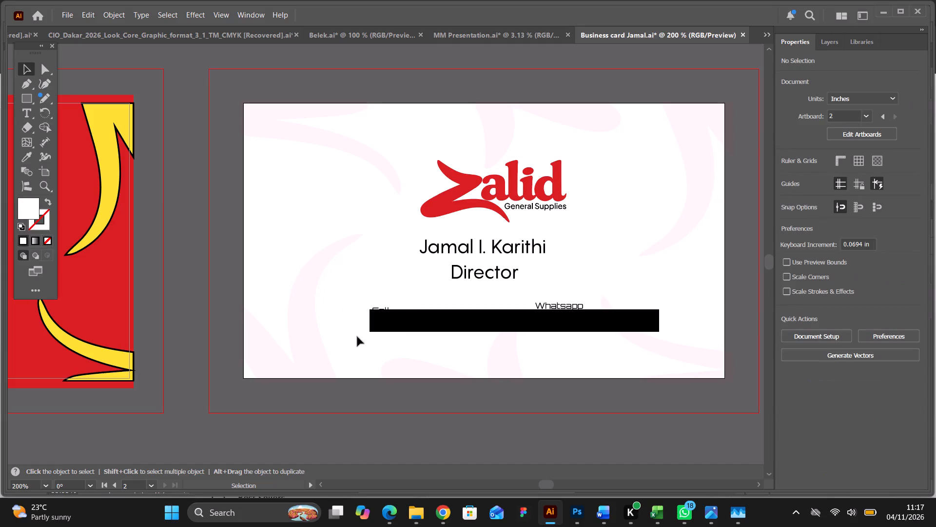
Align the Call and Whatsapp labels by their top edges and nudge the Call label slightly right above its number.
left_click(387, 310)
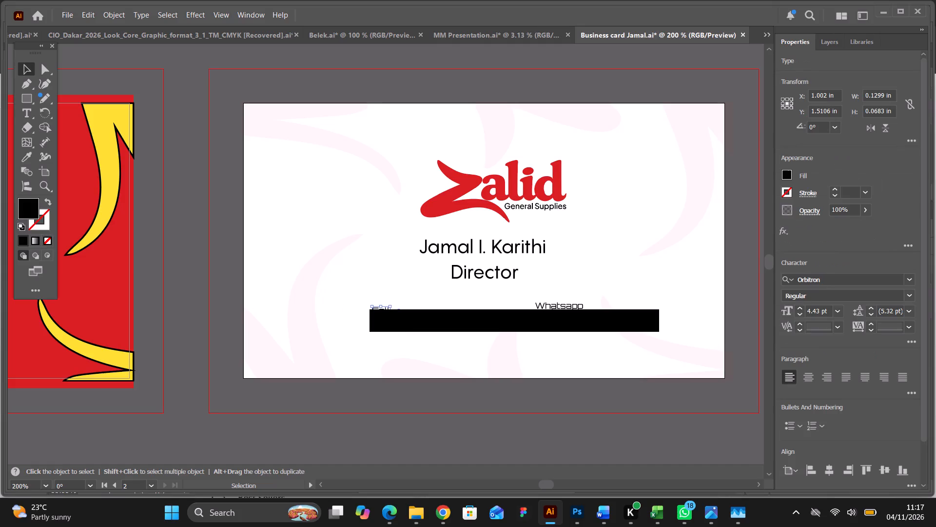
left_click(553, 309, "shift")
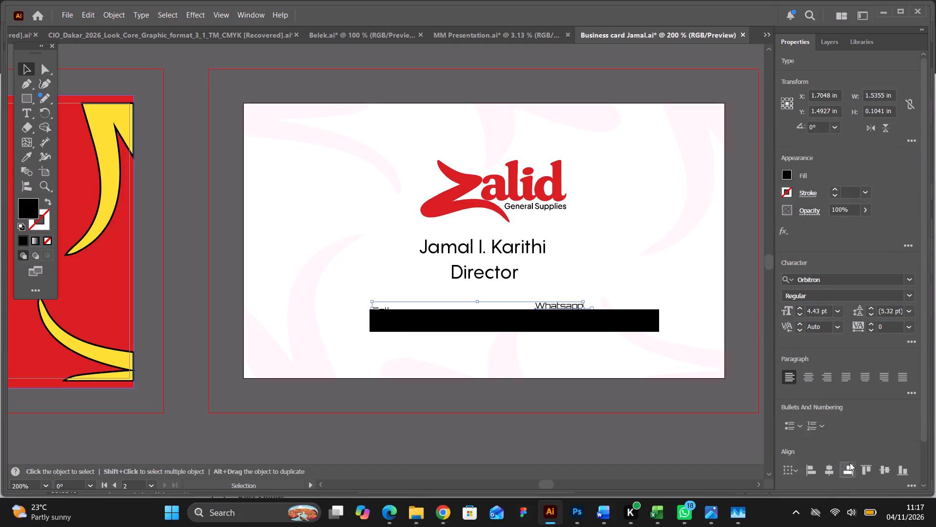
left_click(869, 469)
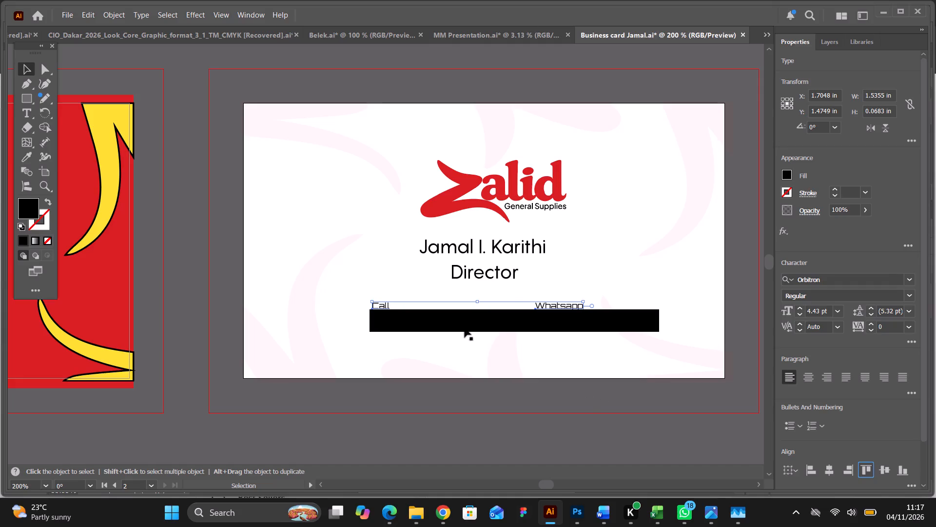
left_click(438, 369)
left_click(387, 305)
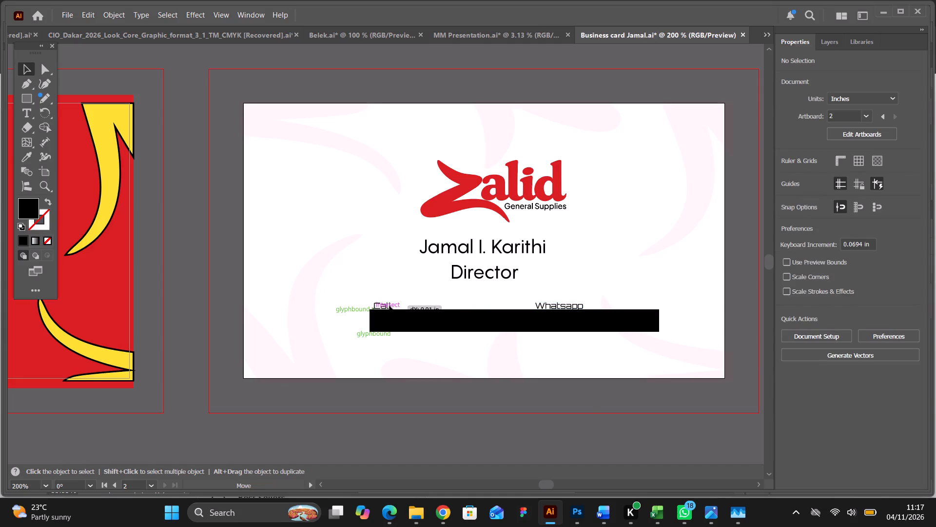
left_click(487, 375)
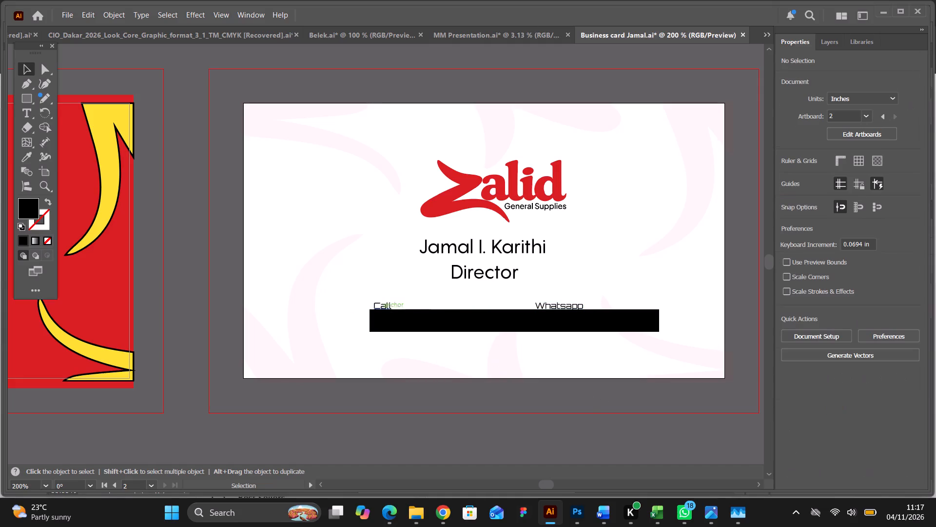
Group the Call and Whatsapp labels together with their numbers.
left_click_drag(359, 300, 680, 332)
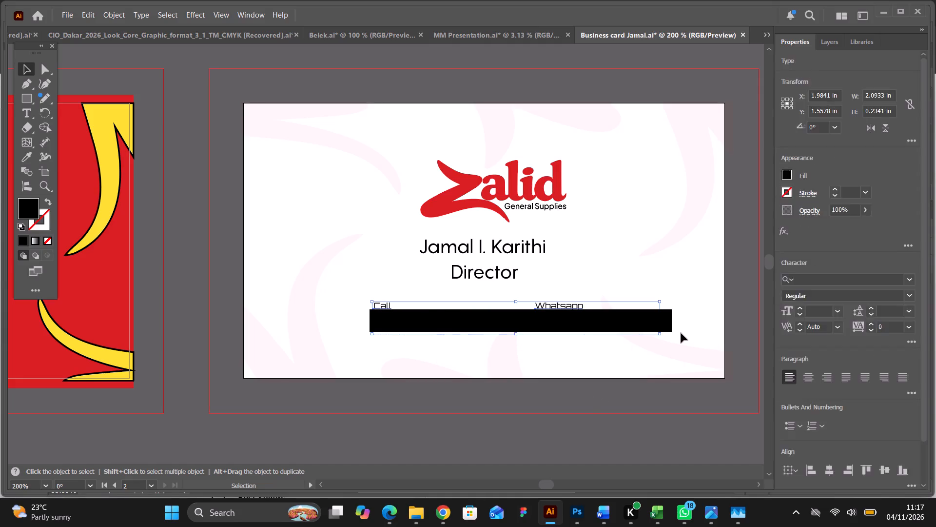
key("ctrl+g")
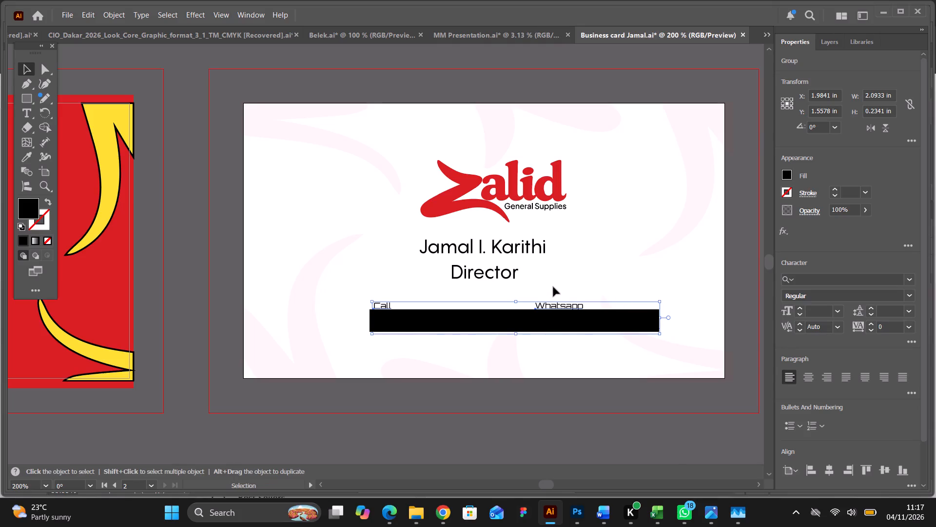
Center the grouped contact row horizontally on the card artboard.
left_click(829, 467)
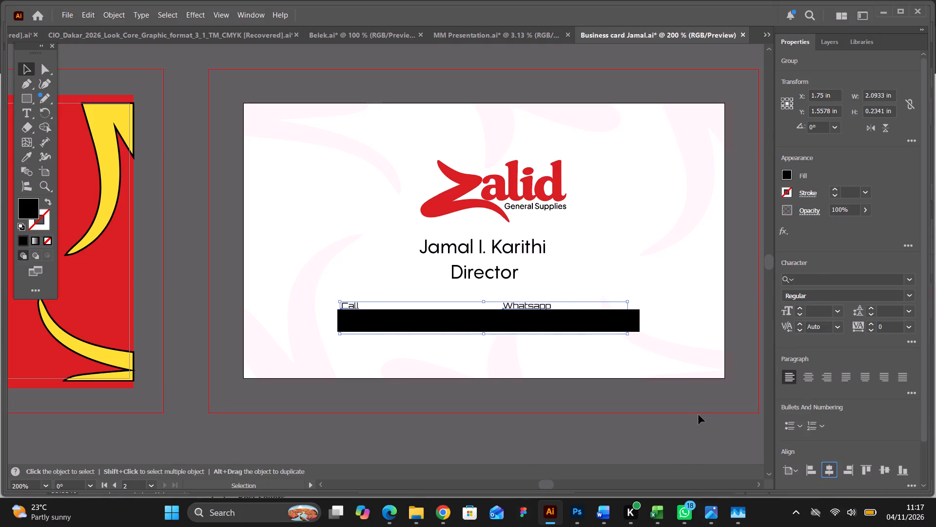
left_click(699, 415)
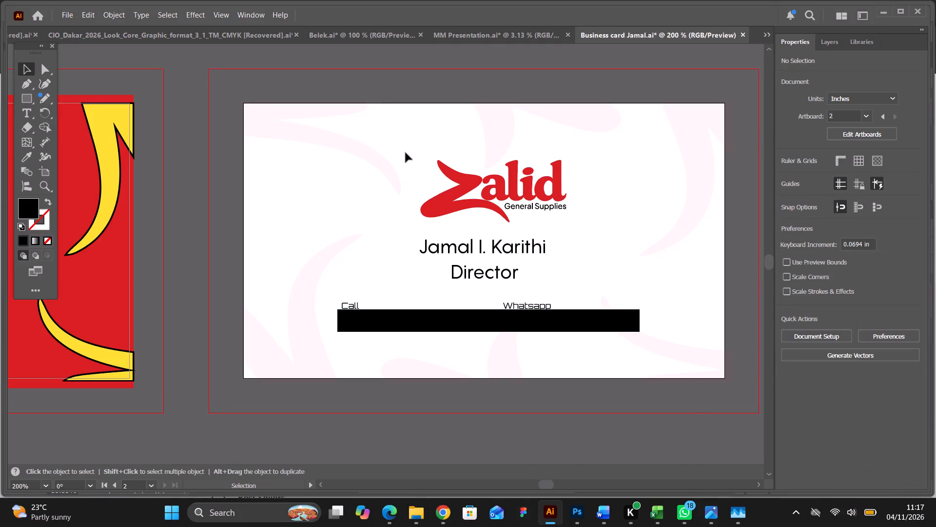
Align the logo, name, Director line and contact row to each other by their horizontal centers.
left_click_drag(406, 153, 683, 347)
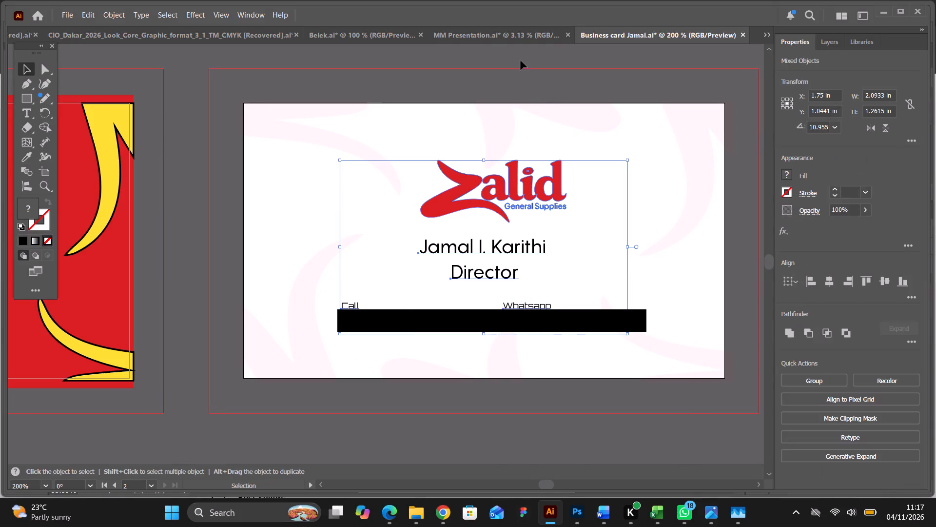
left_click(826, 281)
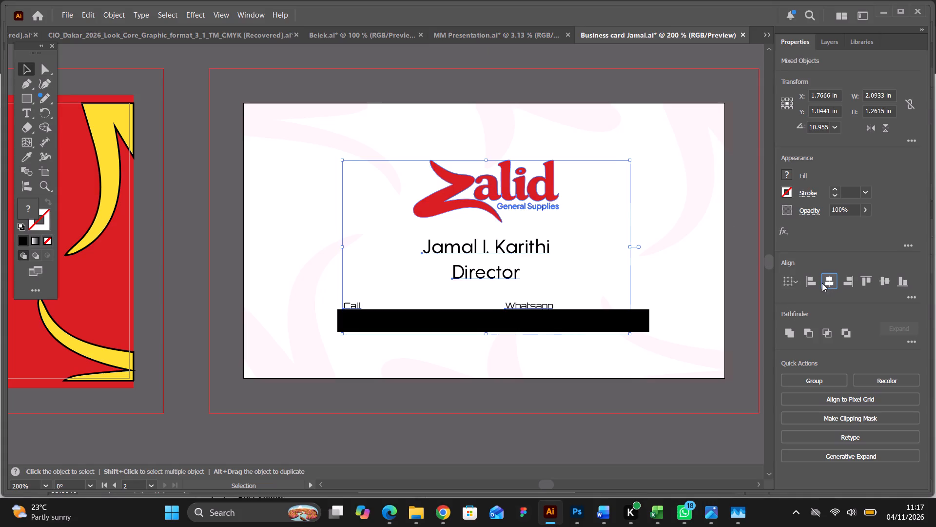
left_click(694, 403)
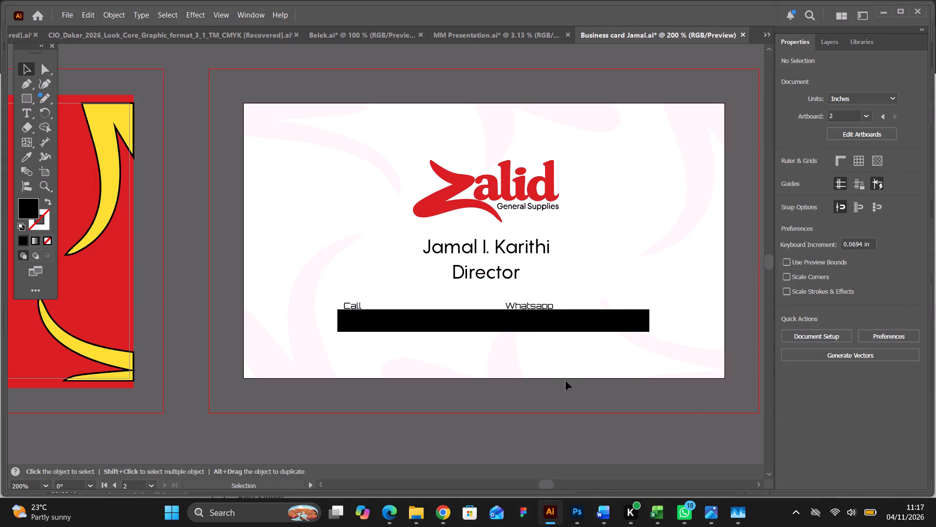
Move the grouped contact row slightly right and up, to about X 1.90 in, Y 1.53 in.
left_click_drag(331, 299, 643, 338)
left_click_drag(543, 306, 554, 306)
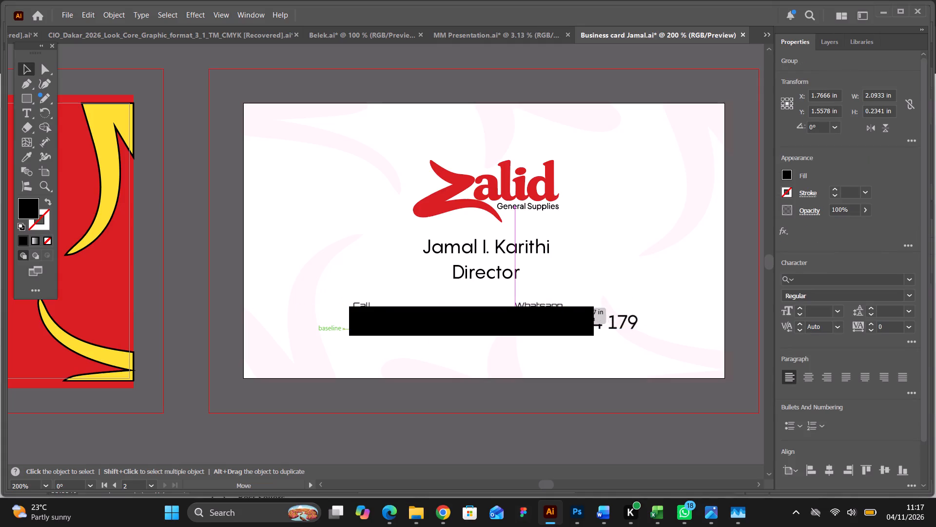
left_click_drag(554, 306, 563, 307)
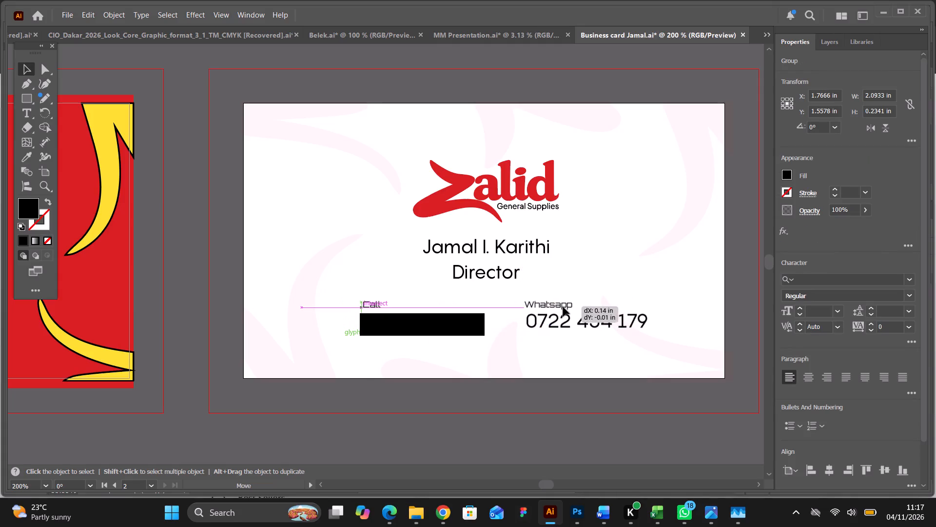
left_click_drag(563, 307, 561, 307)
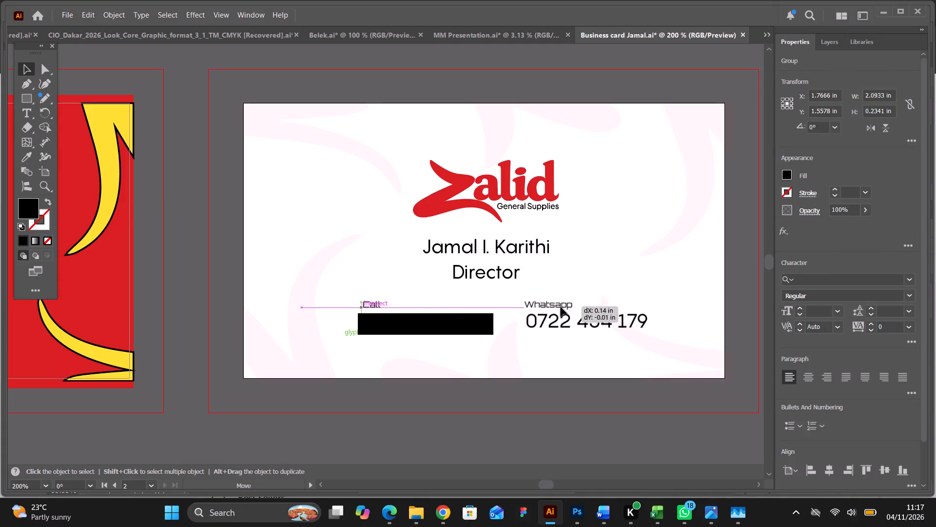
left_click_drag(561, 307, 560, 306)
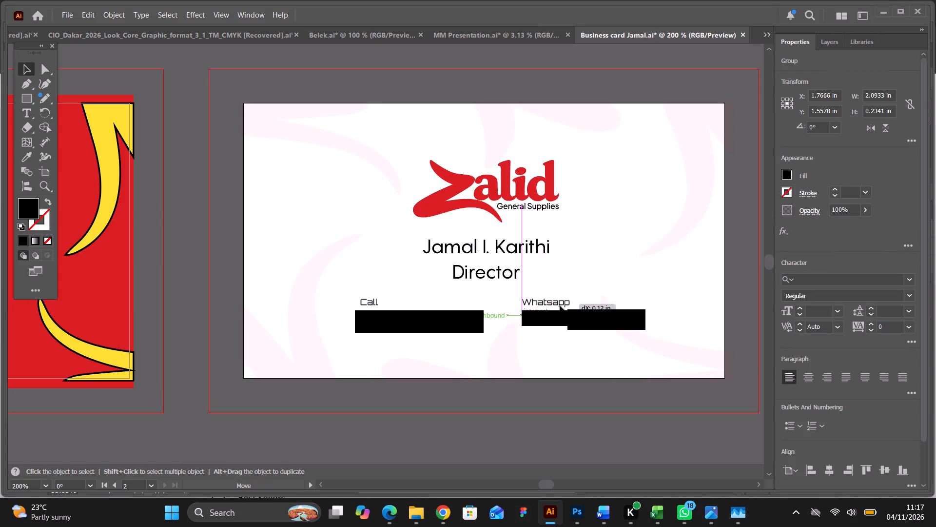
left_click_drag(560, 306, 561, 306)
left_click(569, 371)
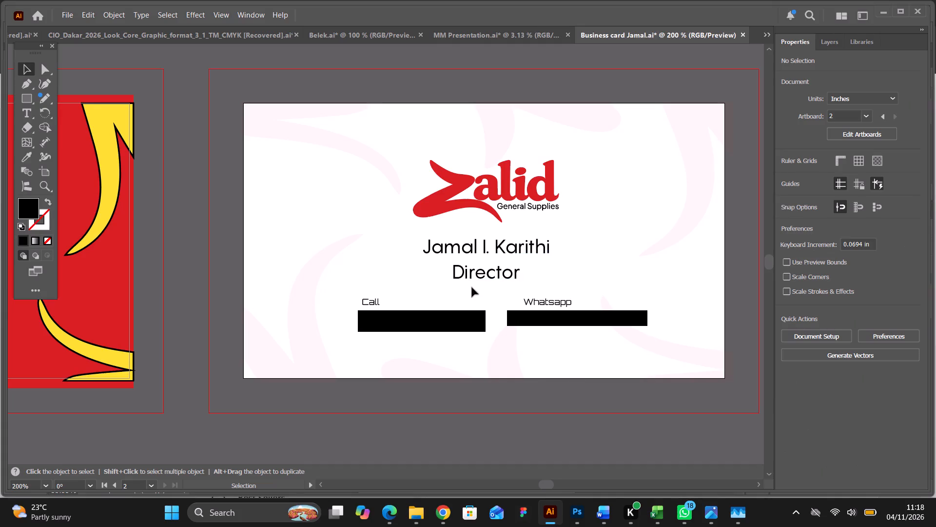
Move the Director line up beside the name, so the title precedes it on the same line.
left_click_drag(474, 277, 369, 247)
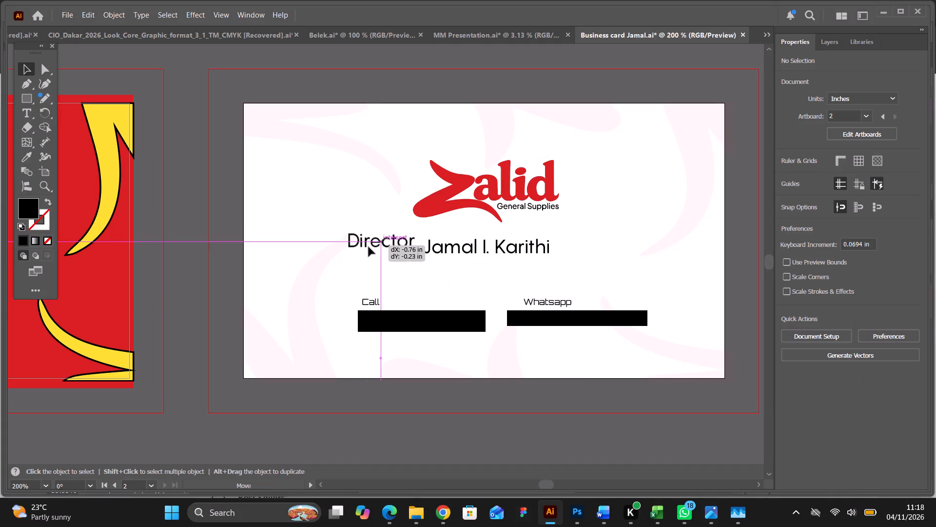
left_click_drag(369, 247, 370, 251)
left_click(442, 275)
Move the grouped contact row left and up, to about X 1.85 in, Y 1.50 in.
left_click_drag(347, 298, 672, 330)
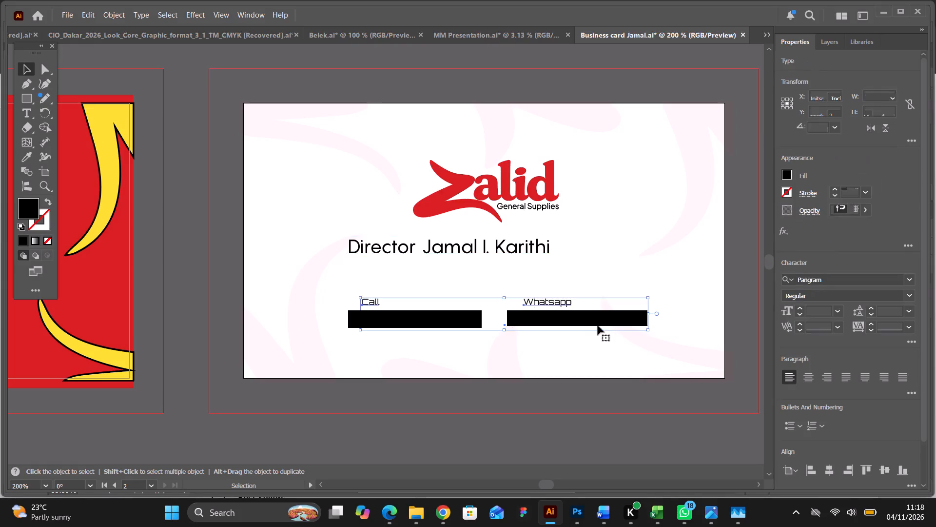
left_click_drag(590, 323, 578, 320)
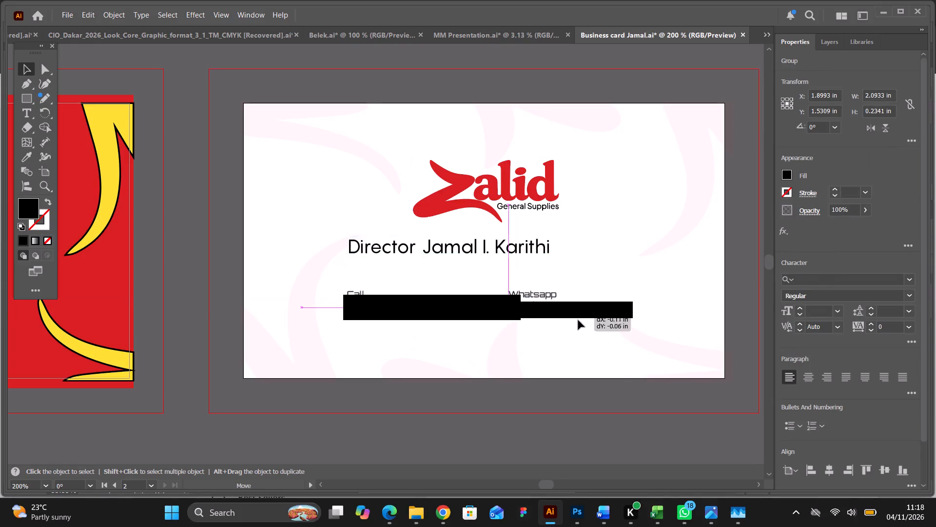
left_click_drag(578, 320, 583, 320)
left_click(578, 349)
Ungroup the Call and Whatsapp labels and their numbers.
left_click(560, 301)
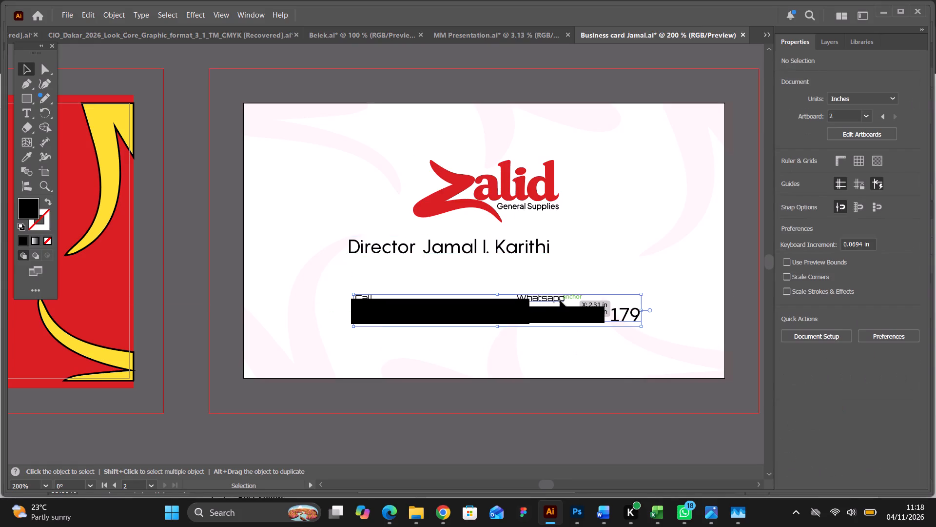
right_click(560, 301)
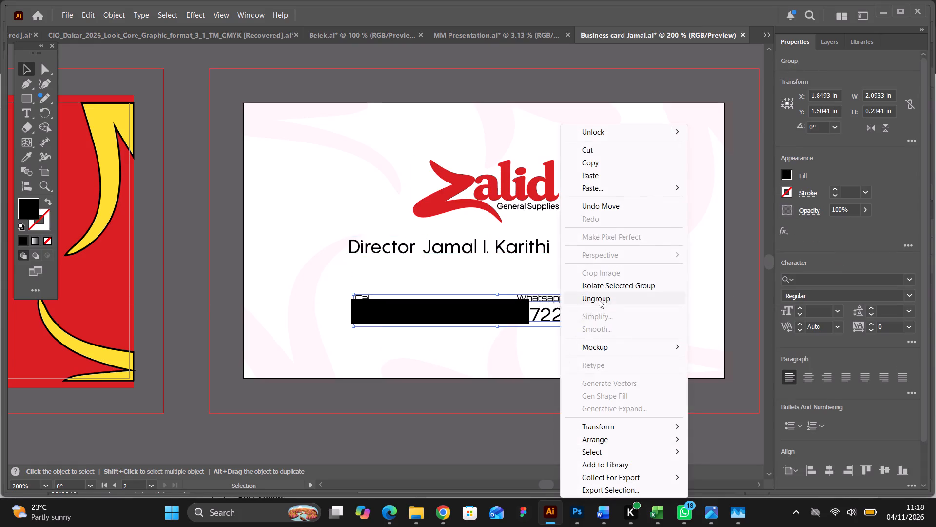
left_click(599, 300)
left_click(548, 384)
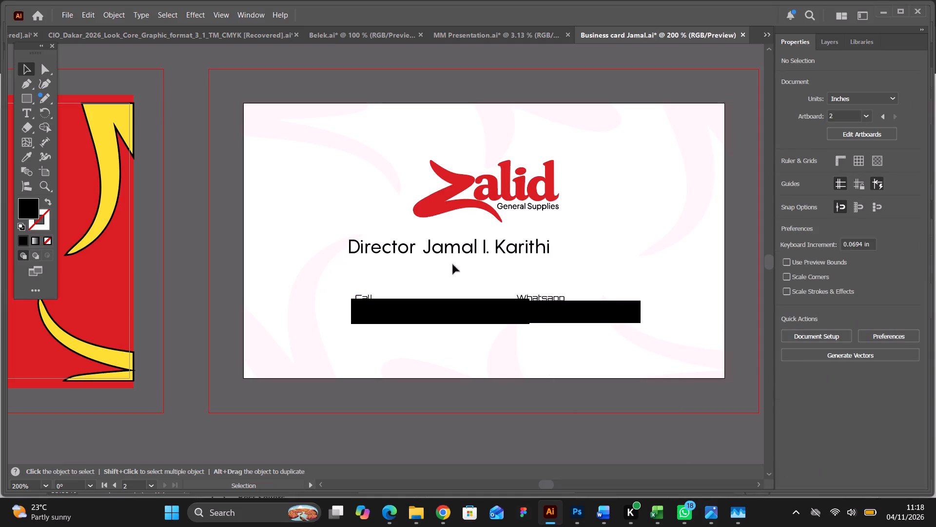
Copy the word Director from its text line.
double_click(400, 252)
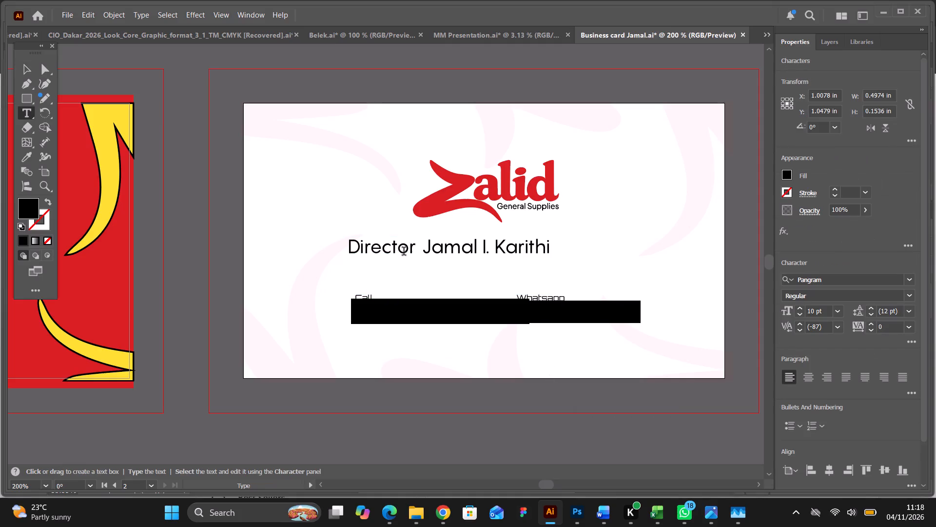
left_click(415, 247)
left_click_drag(413, 248, 319, 249)
key("ctrl+c")
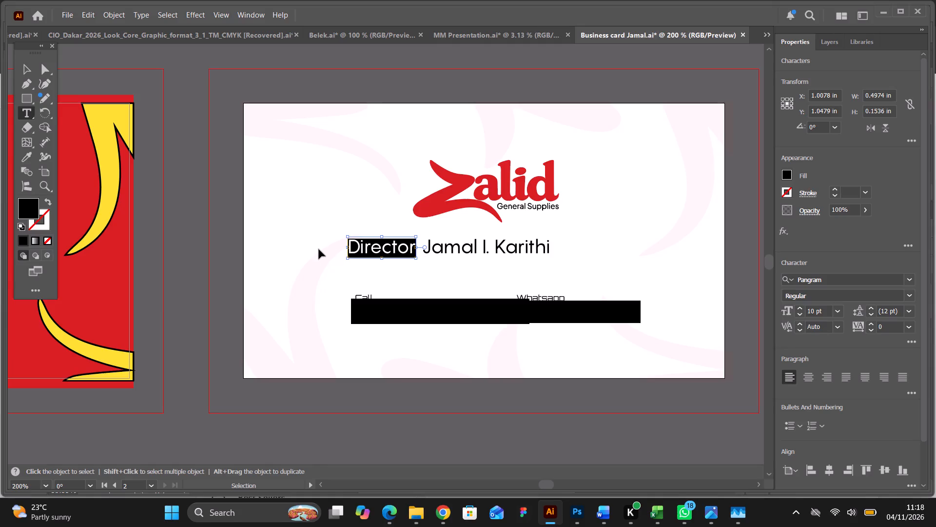
left_click(35, 71)
left_click(266, 134)
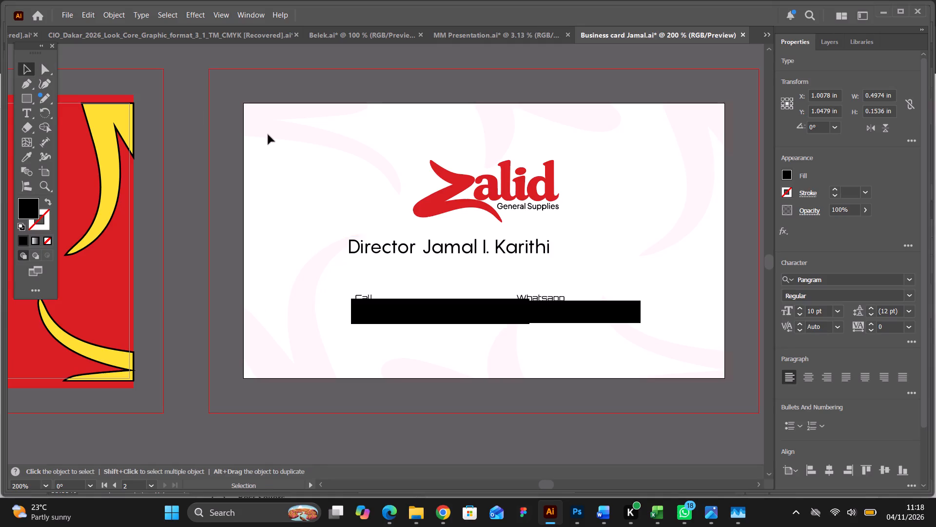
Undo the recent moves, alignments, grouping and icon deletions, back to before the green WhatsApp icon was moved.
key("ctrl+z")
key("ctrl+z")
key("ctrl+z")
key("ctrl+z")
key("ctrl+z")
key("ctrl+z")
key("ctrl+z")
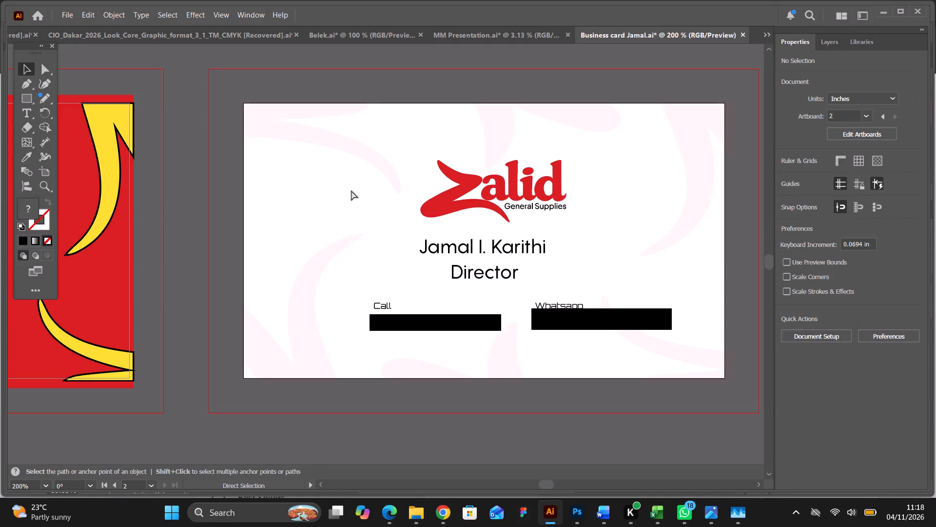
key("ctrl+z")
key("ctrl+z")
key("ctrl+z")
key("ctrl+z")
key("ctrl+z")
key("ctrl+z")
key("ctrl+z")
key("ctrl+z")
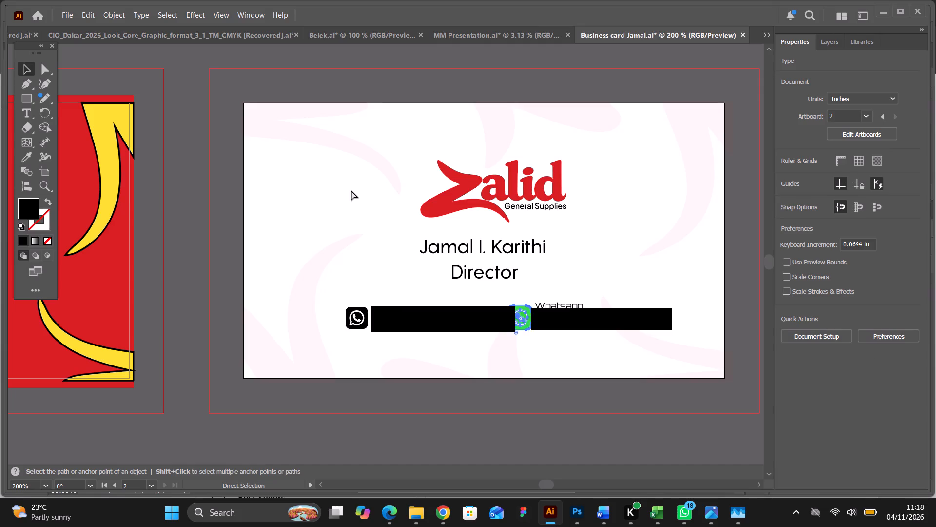
Delete the separate Director line below the name.
left_click(500, 382)
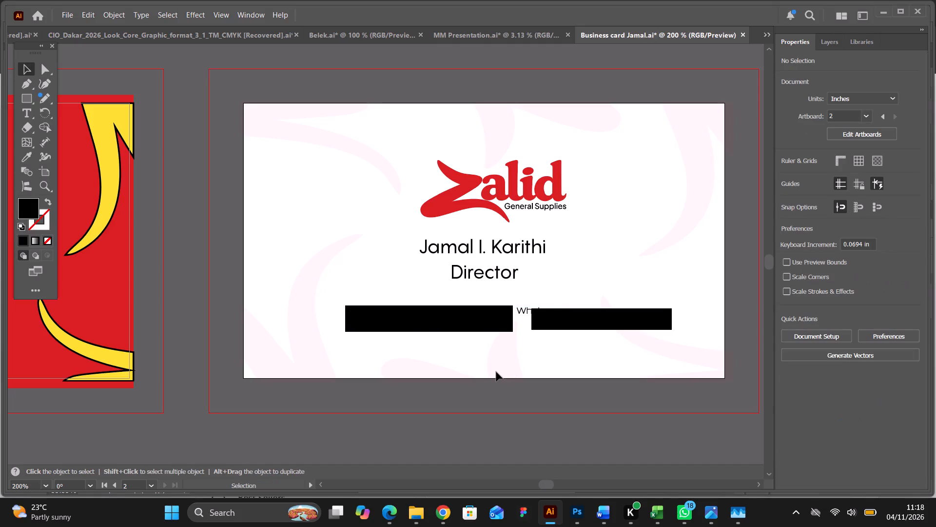
left_click(458, 274)
key("BackSpace")
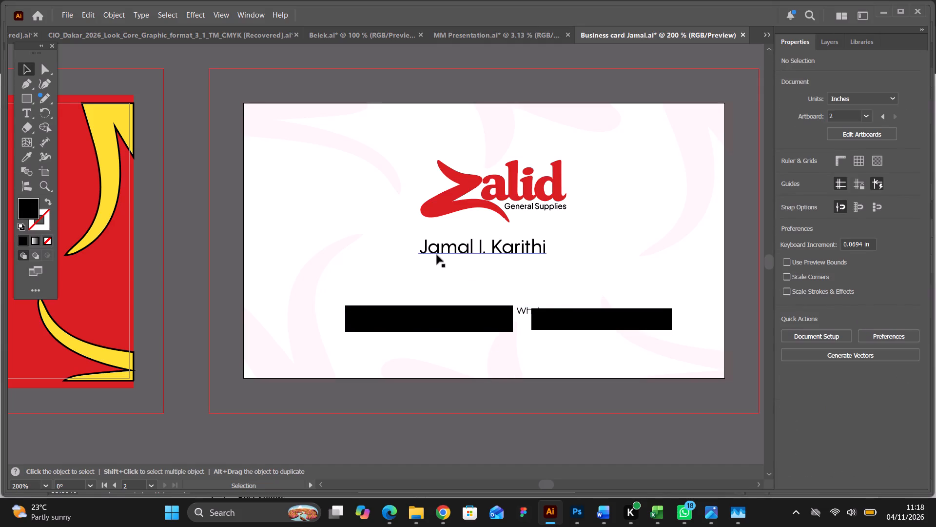
Insert the copied title before the name on its text line, followed by a colon and space: "Director: ".
double_click(437, 255)
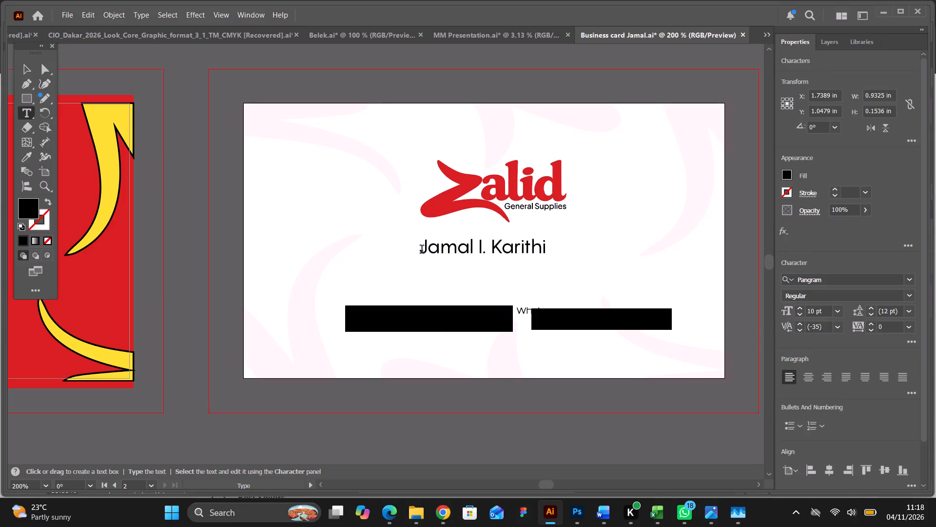
left_click(422, 250)
key("ctrl+v")
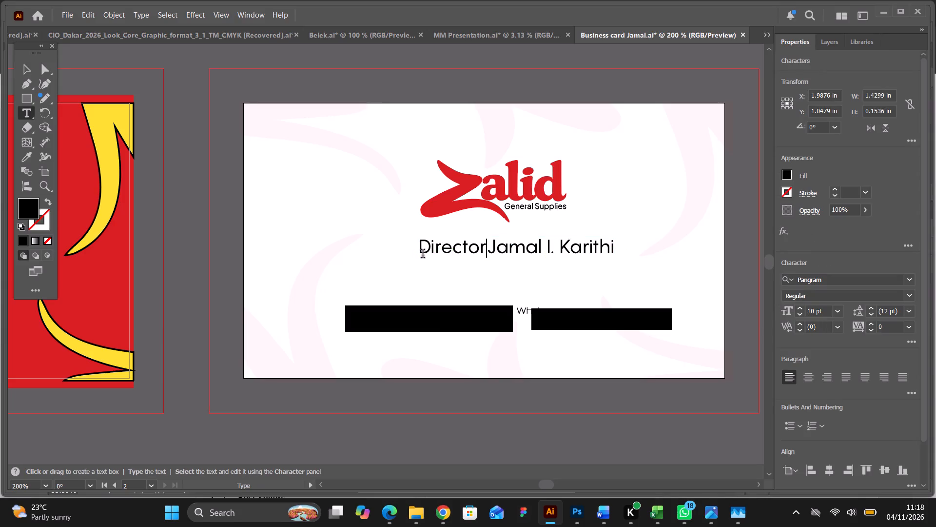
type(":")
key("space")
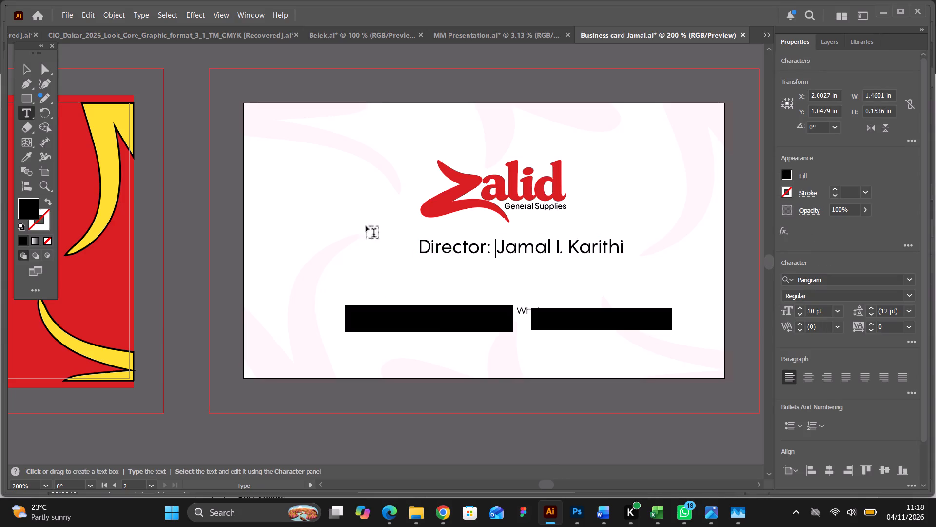
left_click(15, 66)
left_click(36, 68)
left_click(30, 69)
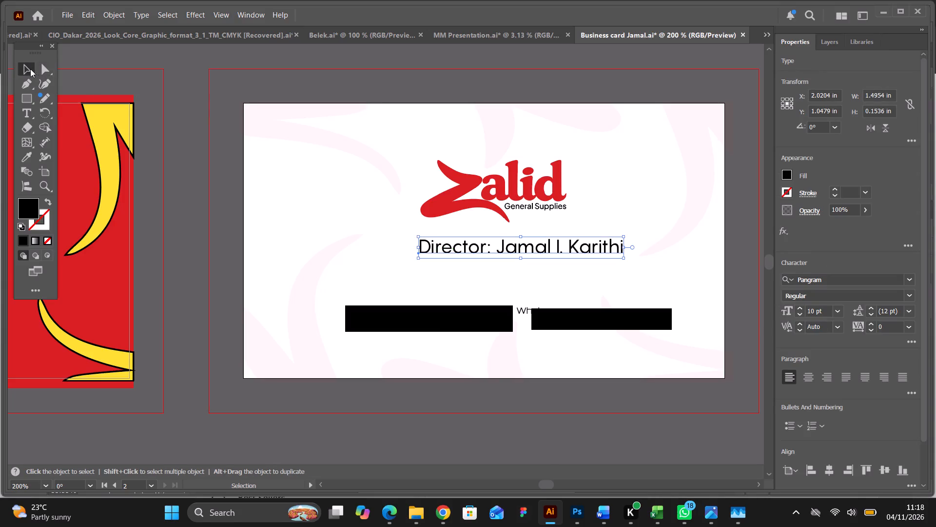
Center the combined Director and name line horizontally on the artboard.
left_click(825, 469)
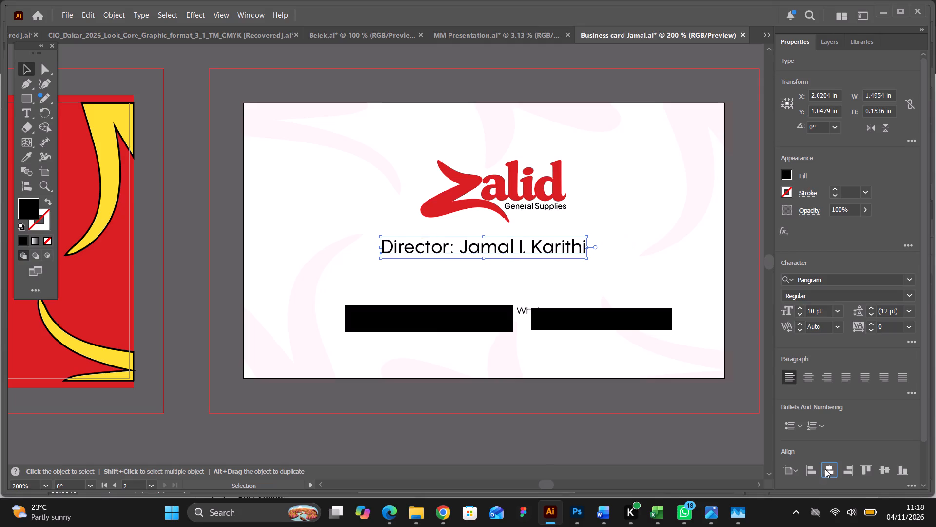
left_click(706, 440)
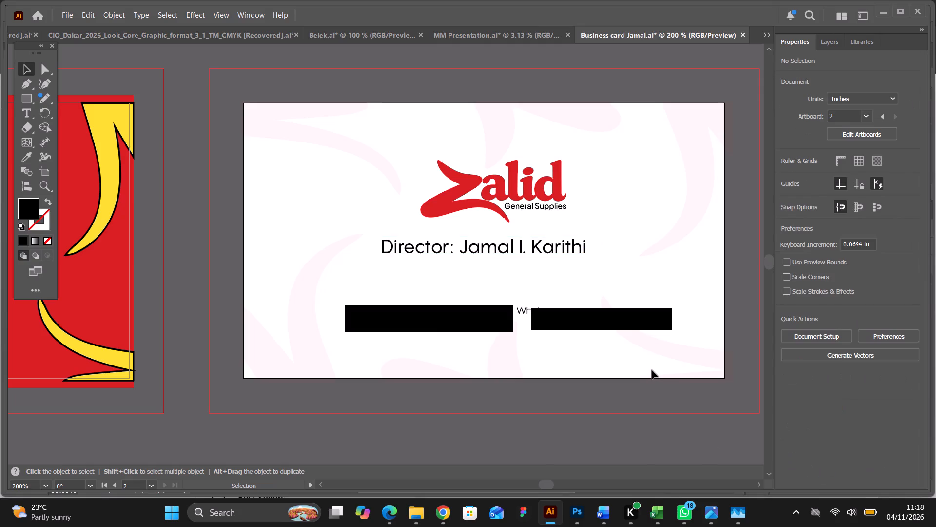
Ungroup the contact row with its icons, labels and numbers.
left_click_drag(336, 302, 431, 323)
left_click_drag(431, 323, 601, 349)
left_click(589, 364)
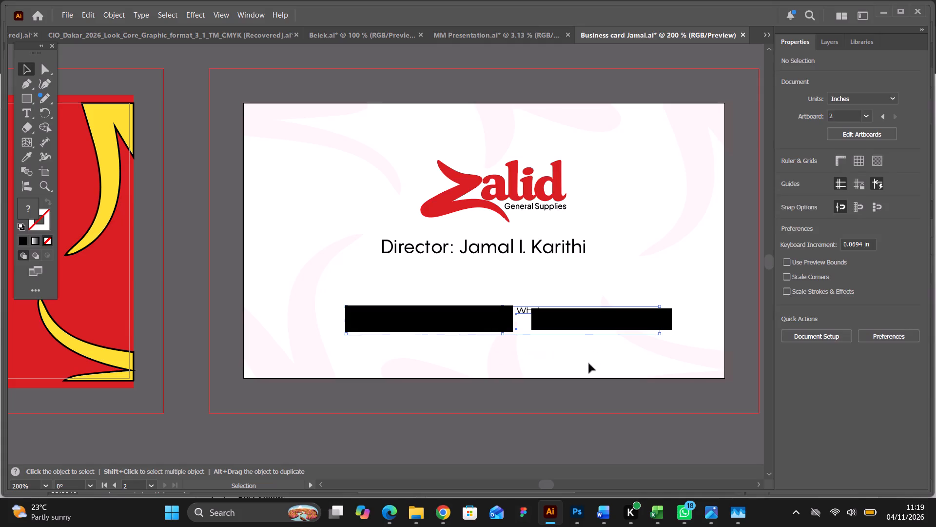
left_click(509, 322)
right_click(509, 322)
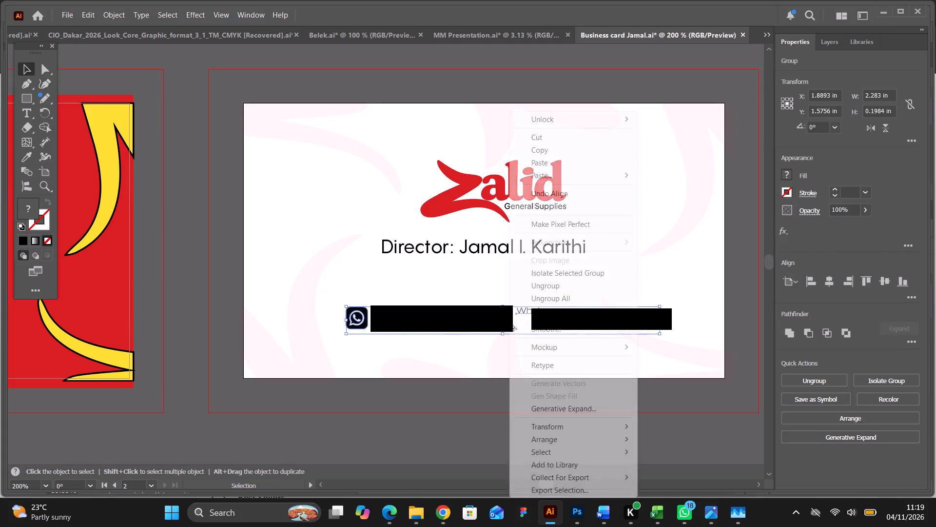
left_click(547, 285)
left_click(542, 356)
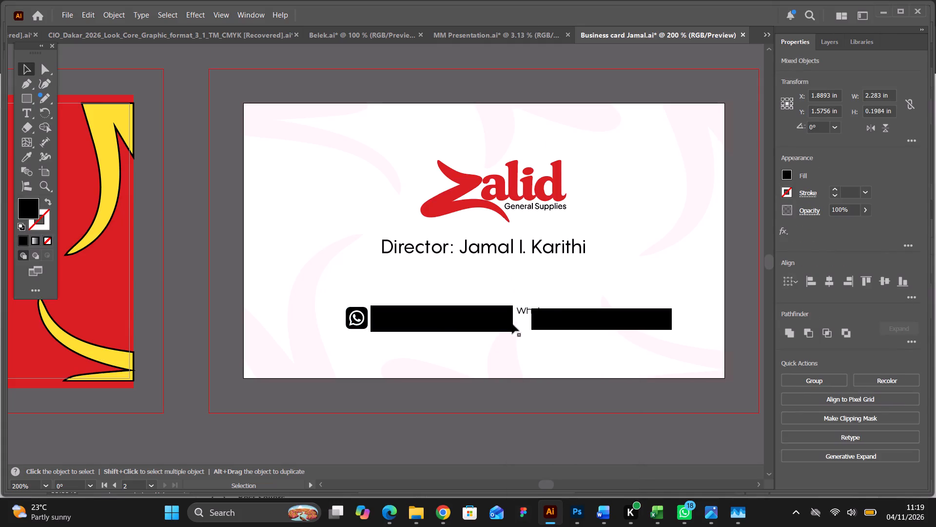
Delete the green WhatsApp icon and every part of the black icon beside the call number.
left_click(507, 323)
key("BackSpace")
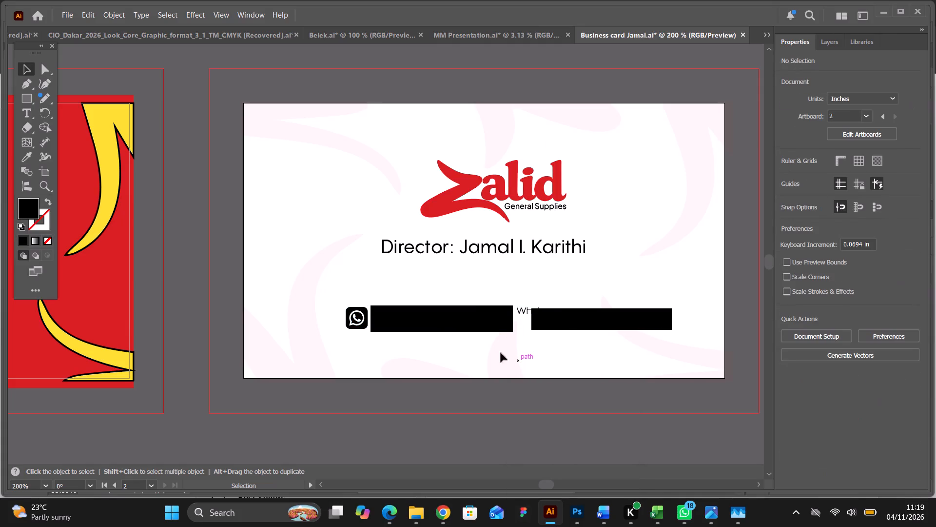
left_click(351, 324)
key("BackSpace")
left_click_drag(344, 300, 351, 325)
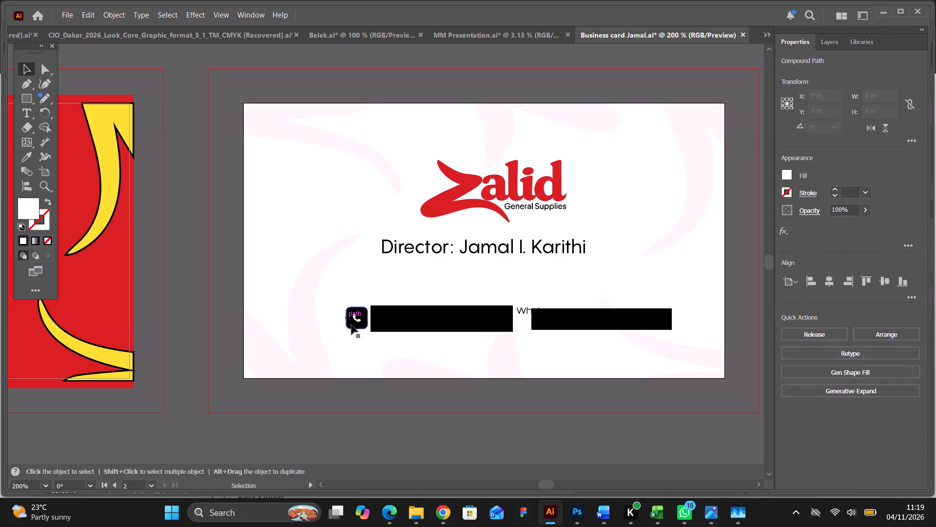
left_click_drag(351, 325, 356, 330)
key("BackSpace")
left_click(391, 362)
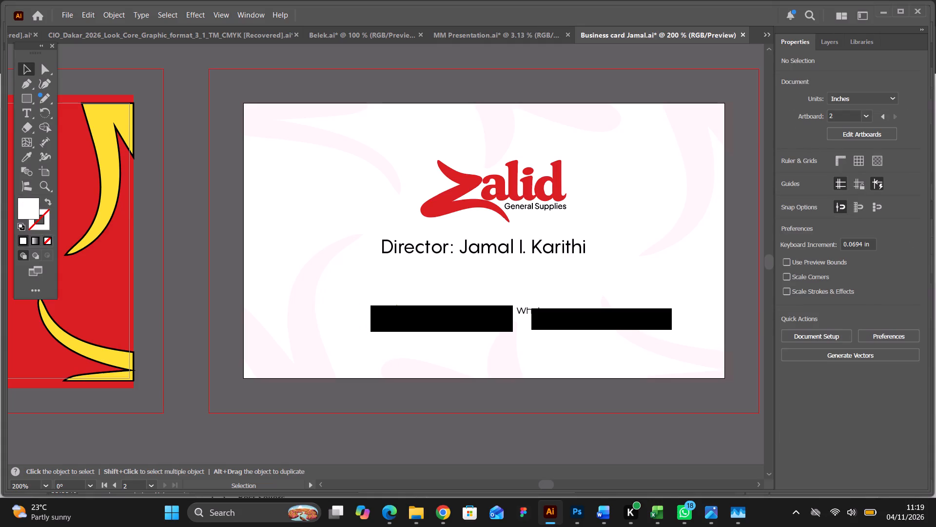
Delete the small call and WhatsApp text labels above the two contact numbers.
left_click(383, 310)
key("BackSpace")
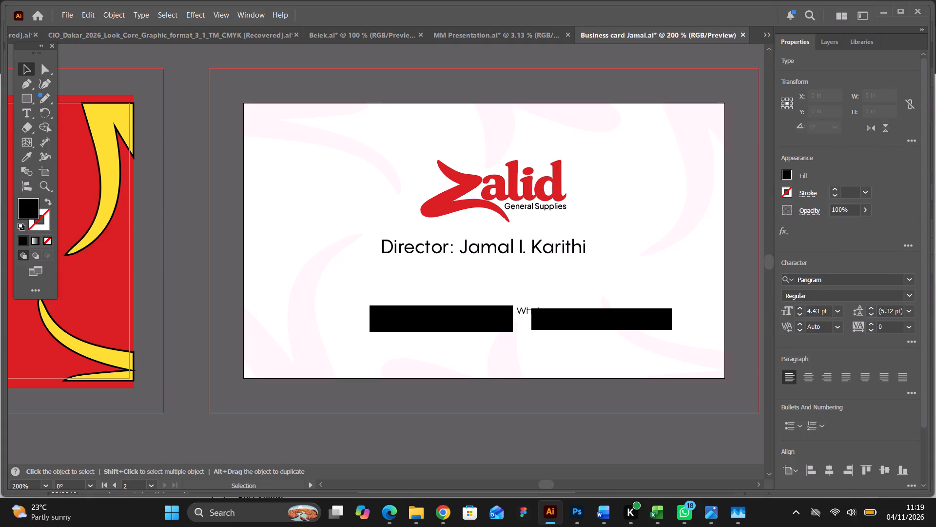
left_click(538, 311)
key("BackSpace")
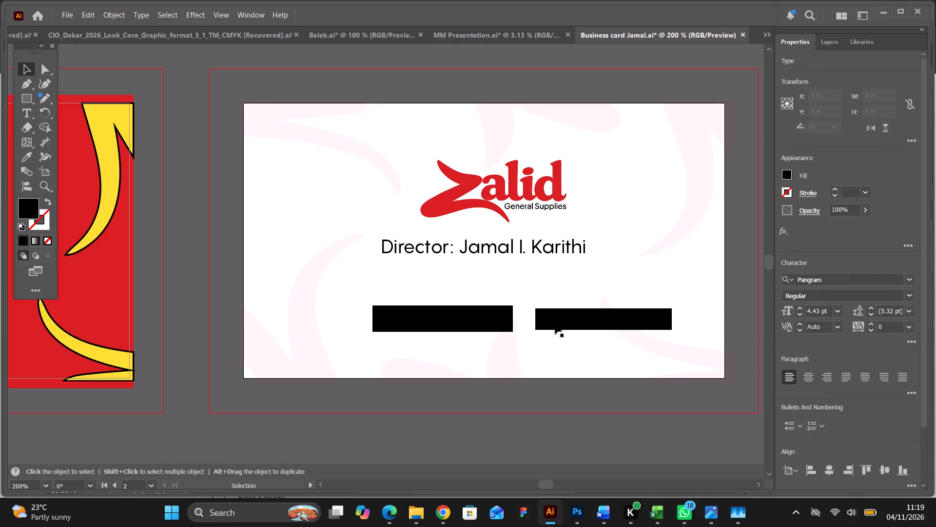
Remove the leading characters from the WhatsApp number's text line, leaving the rest of the number.
left_click(555, 324)
double_click(546, 324)
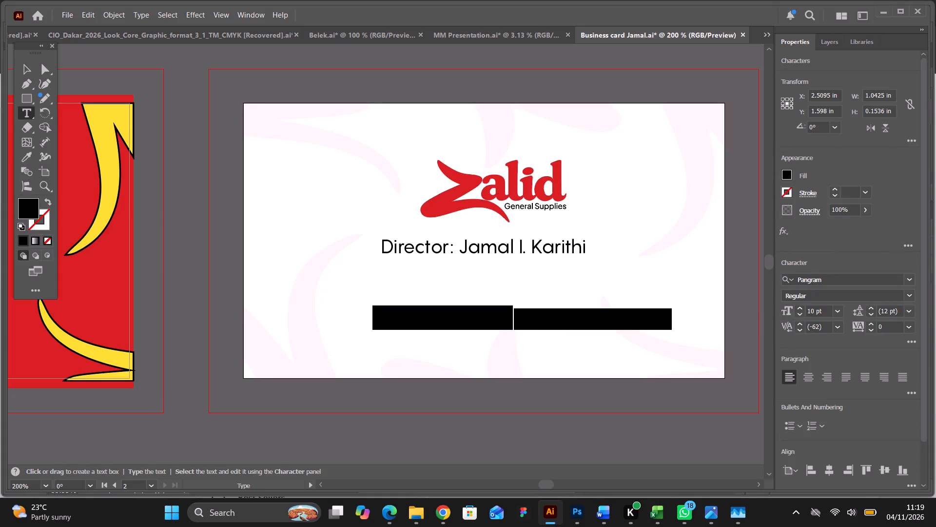
left_click_drag(539, 323, 499, 323)
key("BackSpace")
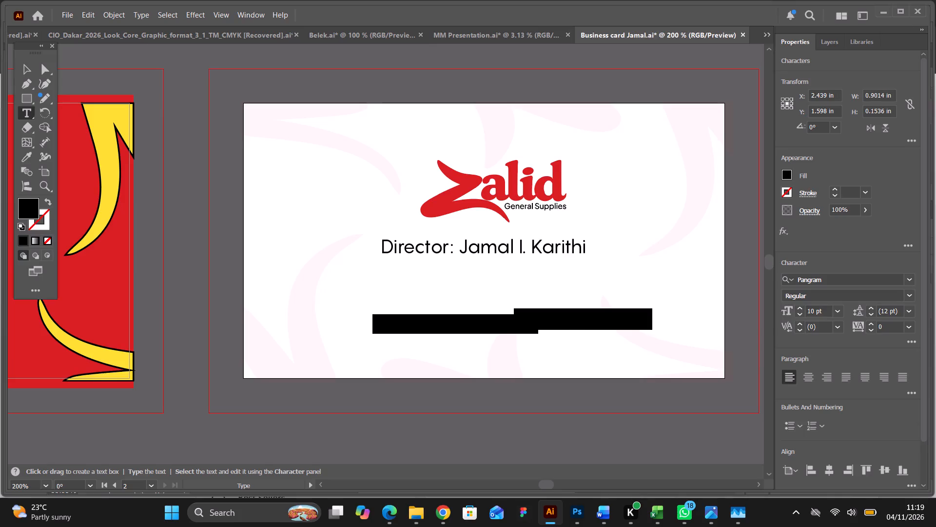
key("BackSpace")
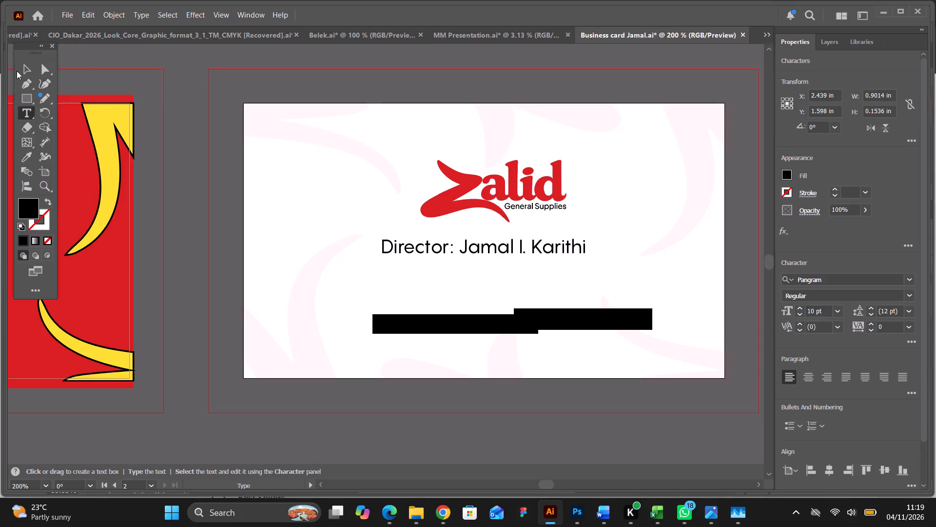
left_click(25, 72)
left_click(490, 307)
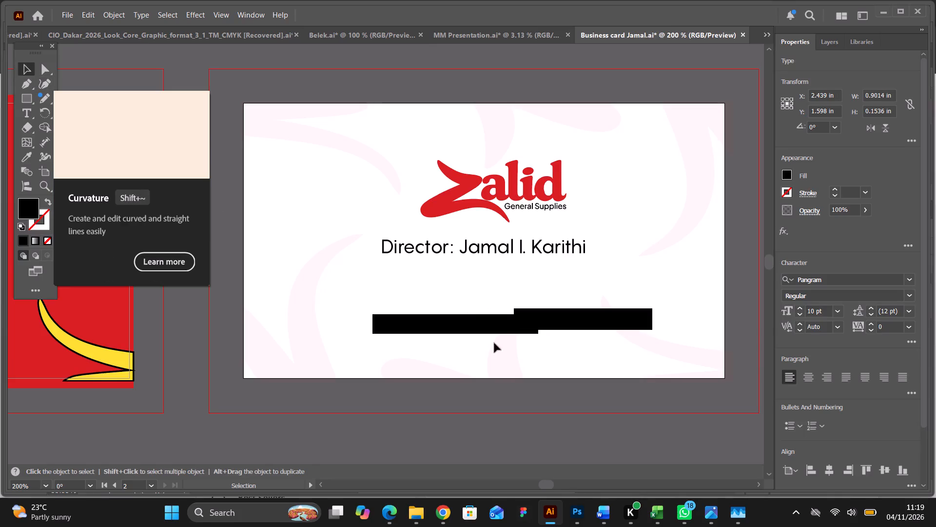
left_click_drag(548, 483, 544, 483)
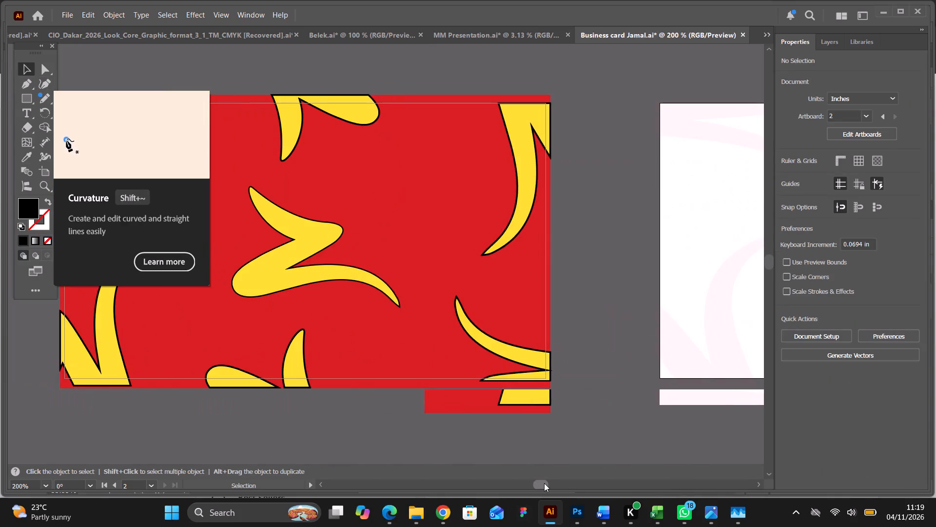
Move the Zalid logo about 0.07 in left on the white card side, centring it horizontally at X 1.75 in.
left_click_drag(544, 483, 550, 479)
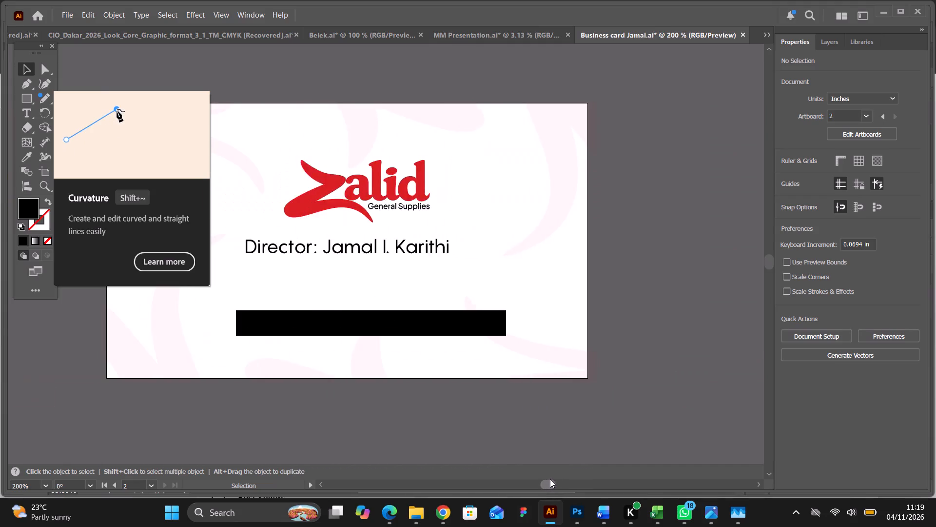
left_click_drag(550, 479, 549, 479)
left_click(691, 317)
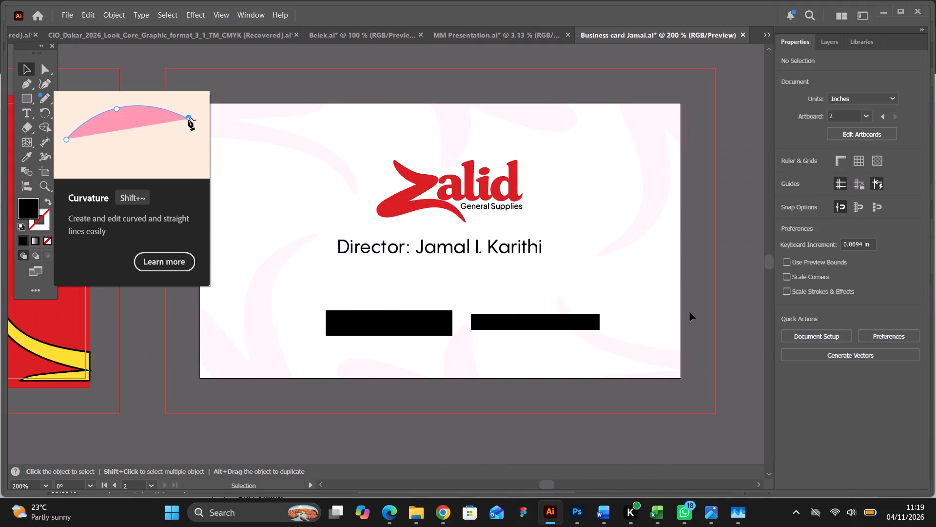
left_click_drag(365, 167, 519, 199)
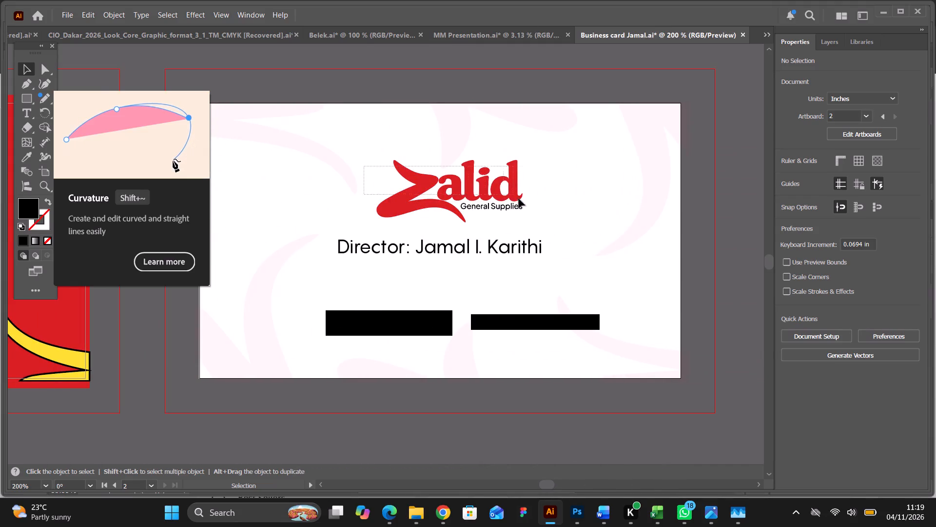
left_click_drag(519, 199, 535, 217)
left_click_drag(515, 190, 506, 190)
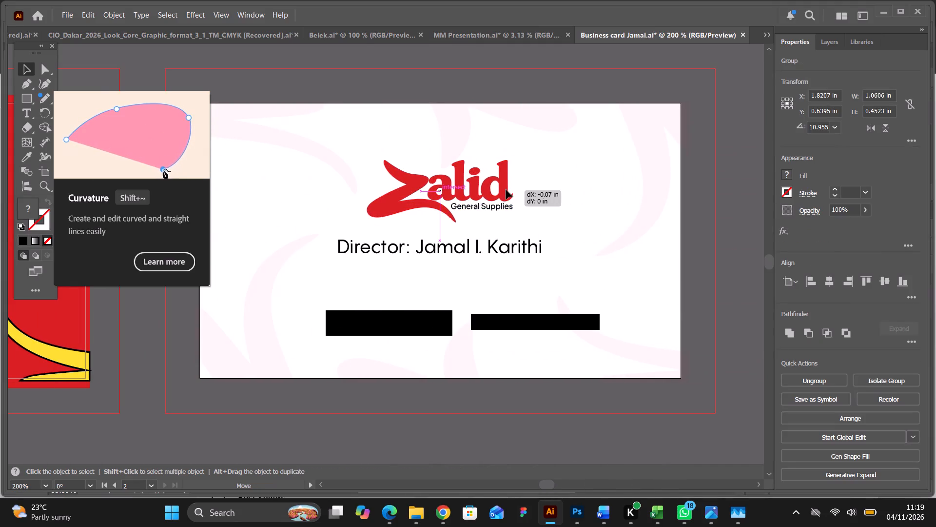
left_click_drag(506, 190, 503, 190)
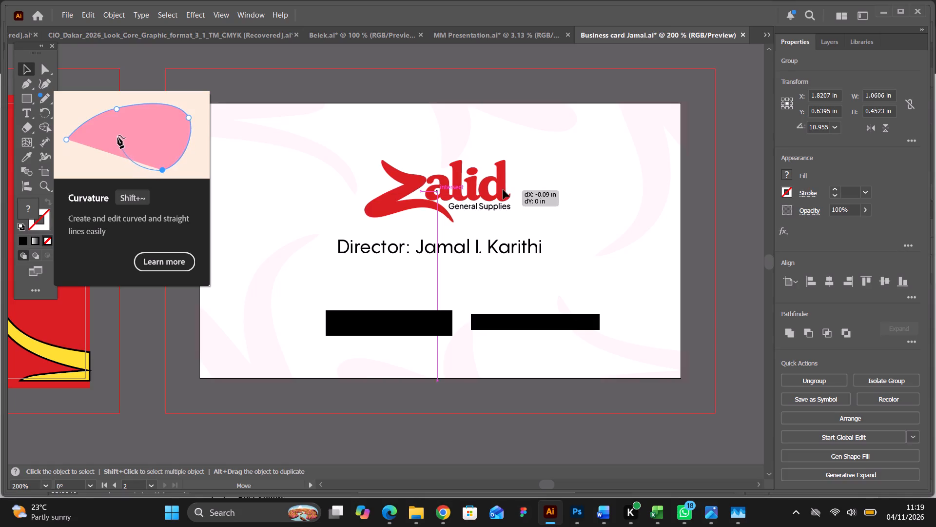
left_click_drag(503, 190, 505, 190)
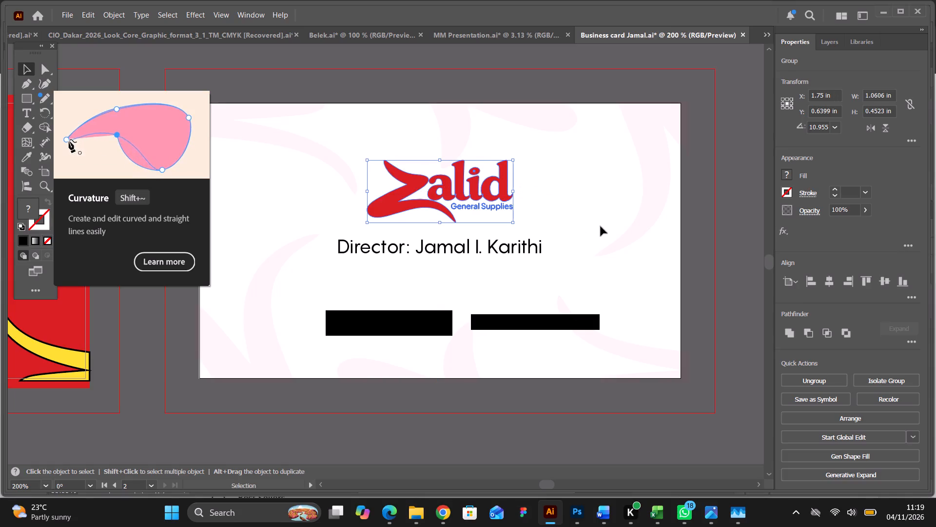
key("Down")
key("Up")
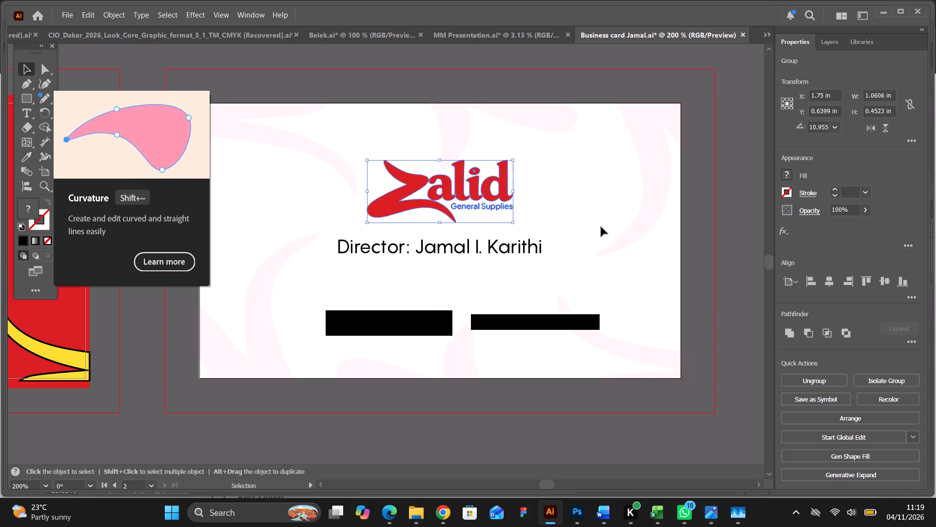
left_click(713, 245)
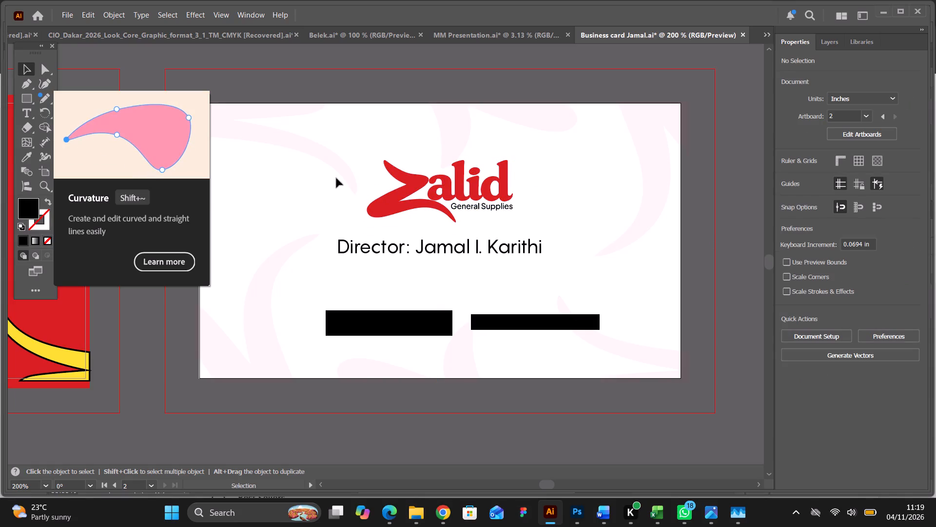
Move the logo and the director line together about 0.32 in down and 0.08 in right, closer to the contact numbers.
left_click_drag(336, 178, 543, 261)
left_click_drag(492, 199, 488, 226)
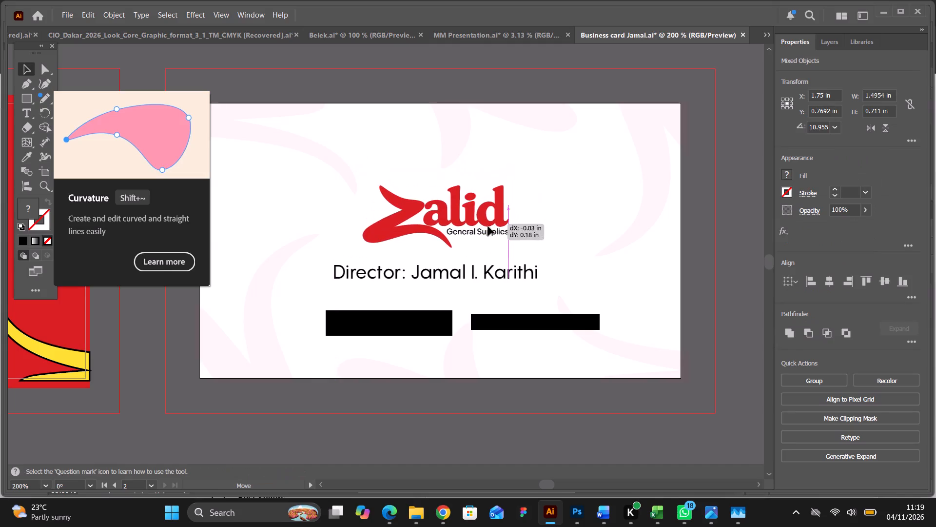
left_click_drag(488, 226, 504, 236)
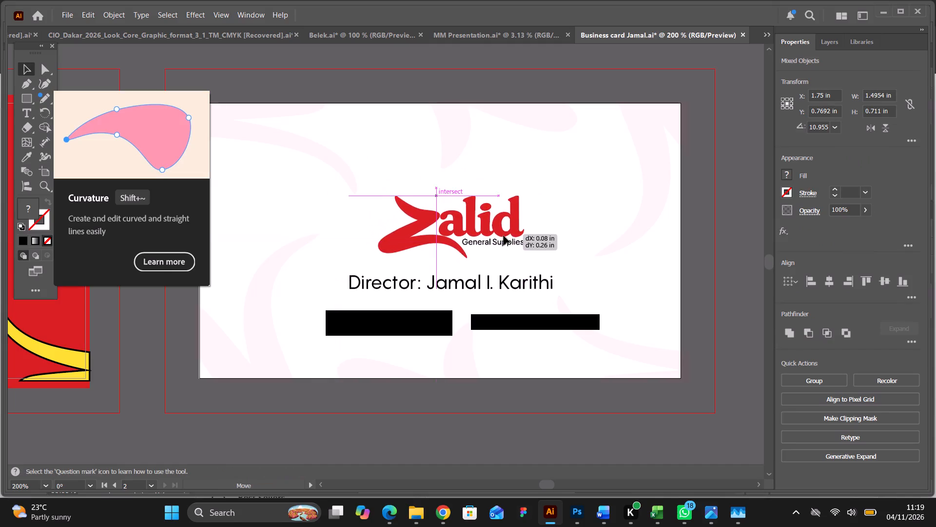
left_click_drag(504, 236, 504, 243)
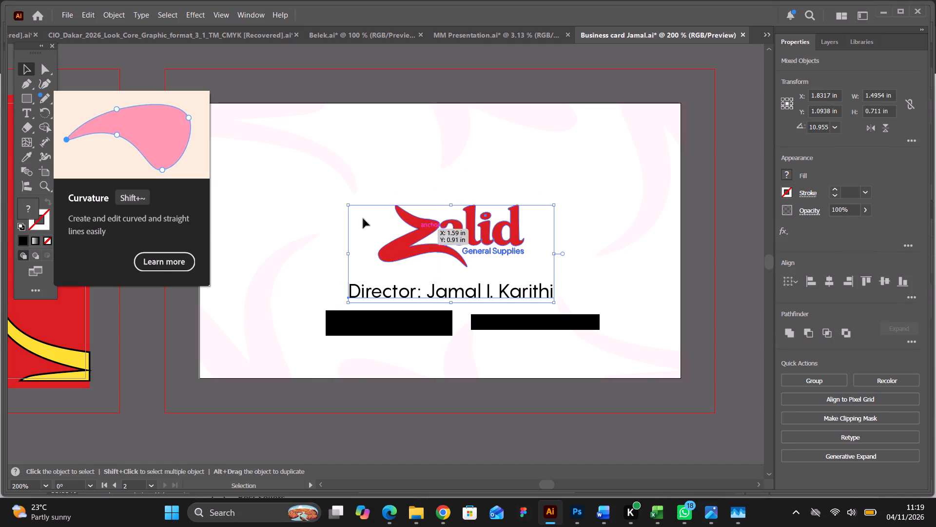
left_click_drag(308, 200, 579, 331)
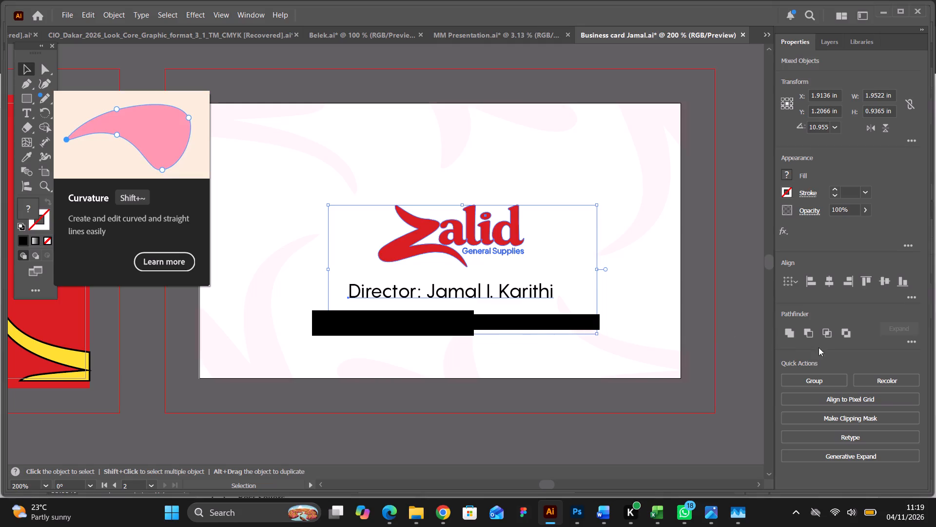
left_click(704, 328)
Combine the contact numbers in one text line by copying the second, deleting its object, and pasting it after the first with a space.
double_click(513, 326)
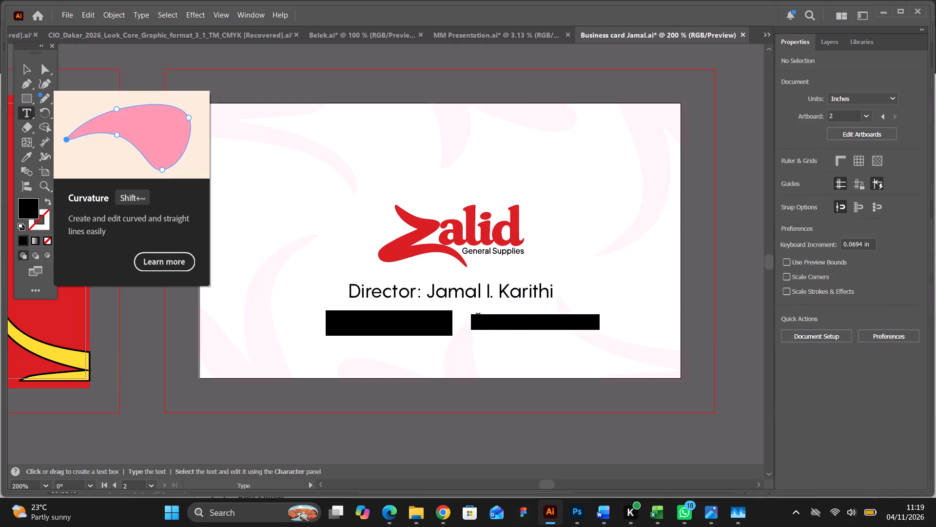
left_click_drag(473, 320, 603, 320)
key("ctrl+c")
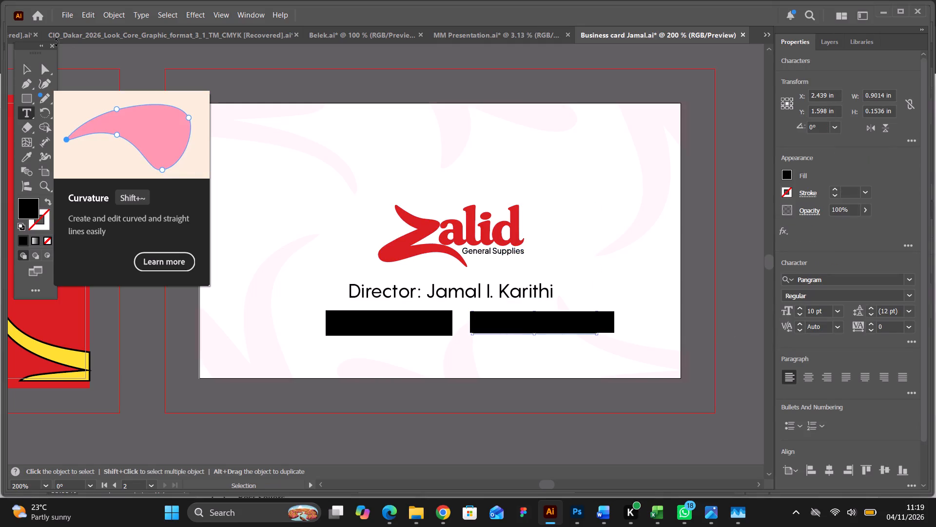
left_click(28, 78)
left_click(26, 70)
key("BackSpace")
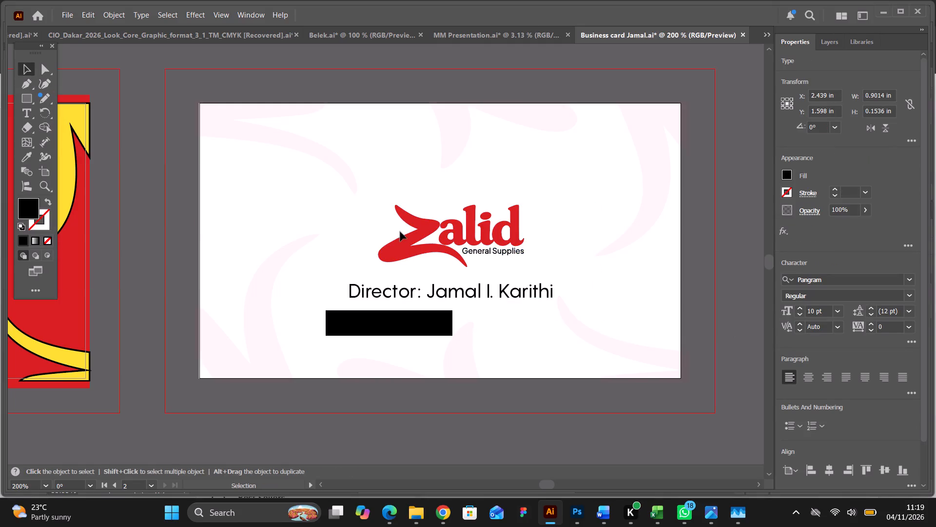
double_click(430, 324)
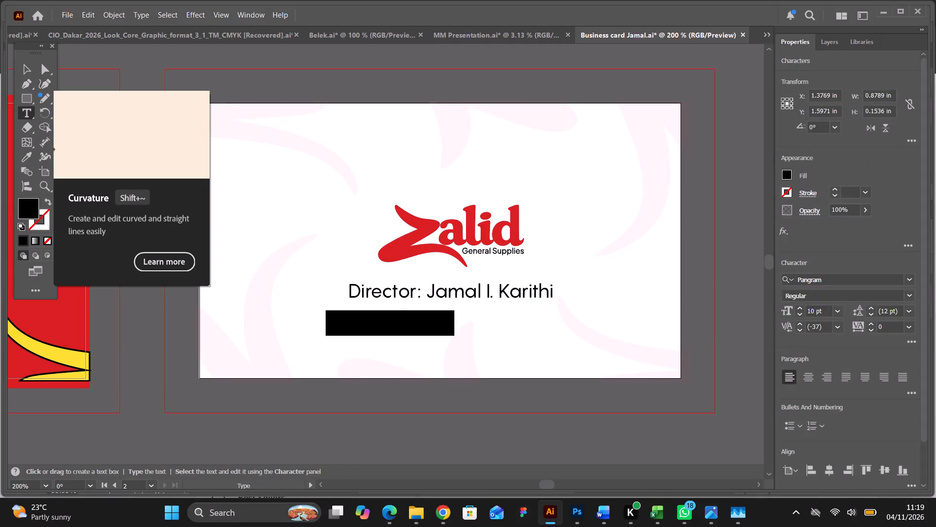
left_click(446, 324)
key("space")
key("ctrl+v")
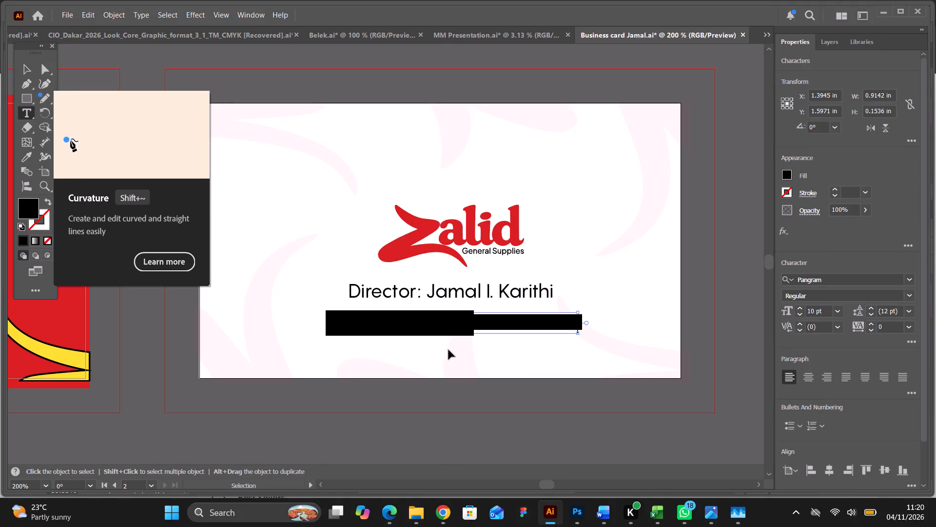
Widen the gap between the two contact numbers by inserting two more spaces in the combined text line.
left_click(454, 322)
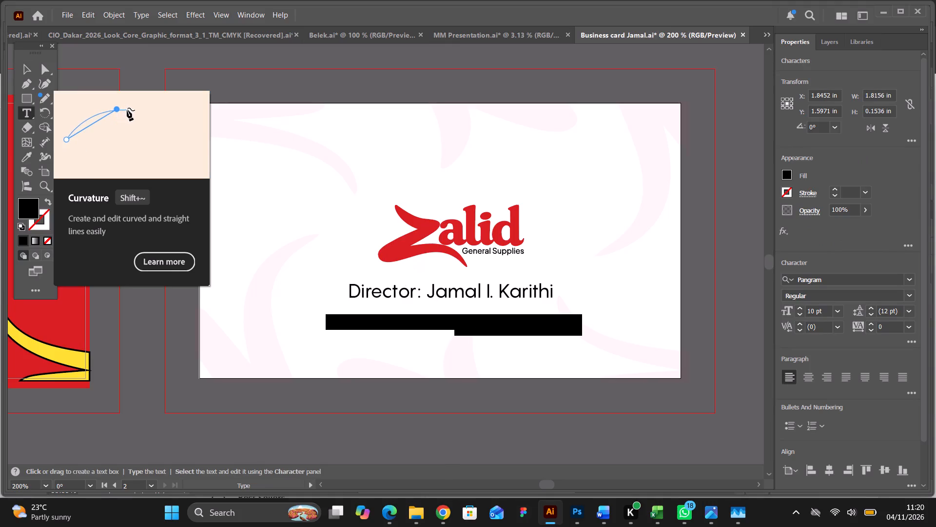
key("space")
key("space")
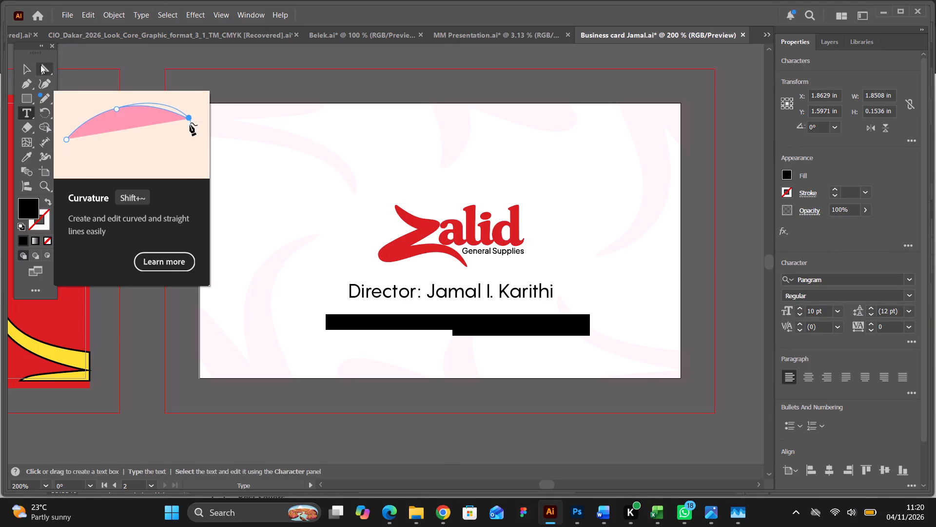
left_click(33, 64)
left_click(359, 130)
Centre the logo, director line and contact numbers horizontally on each other and move them together about 0.2 in up.
left_click_drag(291, 183, 583, 359)
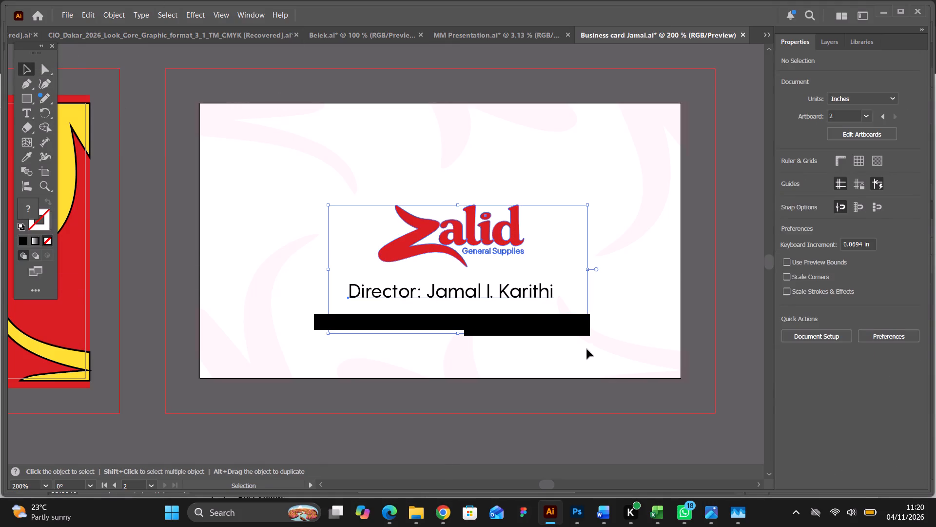
left_click(831, 281)
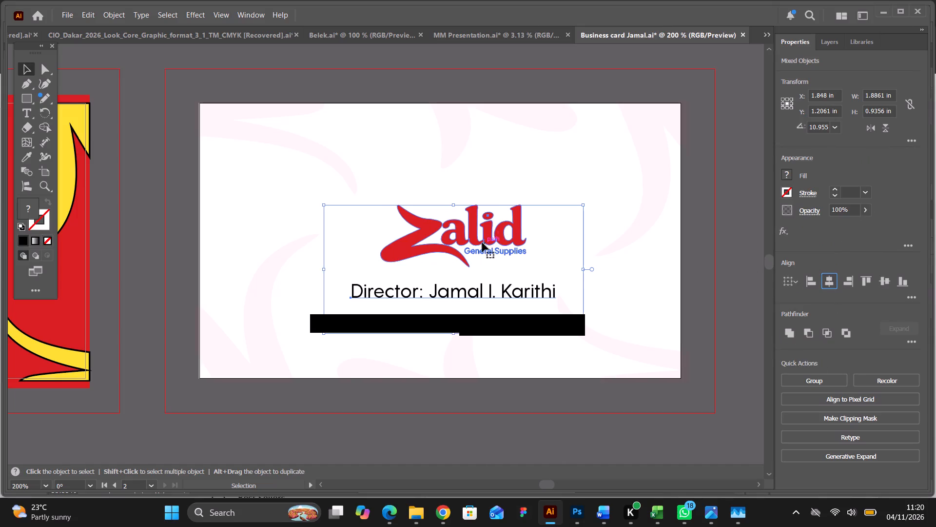
left_click_drag(482, 243, 480, 215)
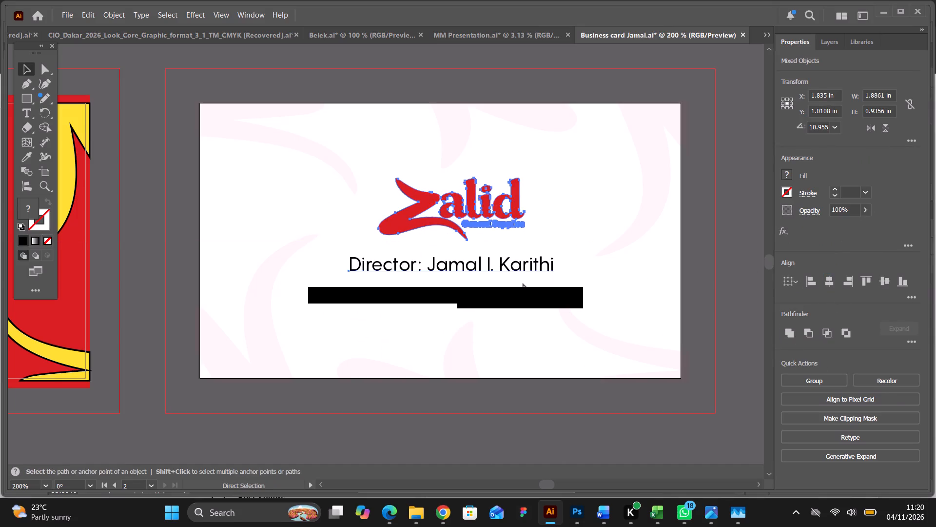
Group the logo, director line and contact numbers and centre the group horizontally and vertically on the artboard, at X 1.75 in, Y 1 in.
key("ctrl+g")
left_click(826, 281)
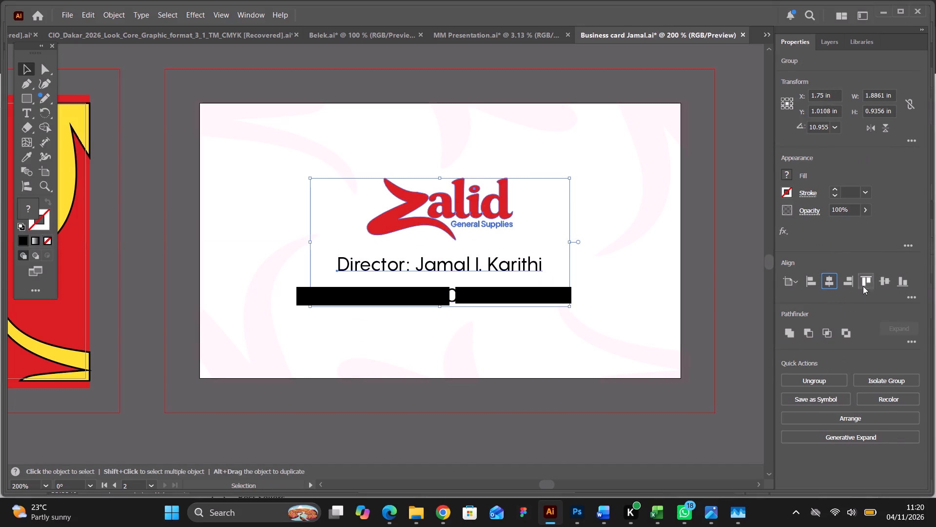
left_click(885, 282)
left_click(695, 292)
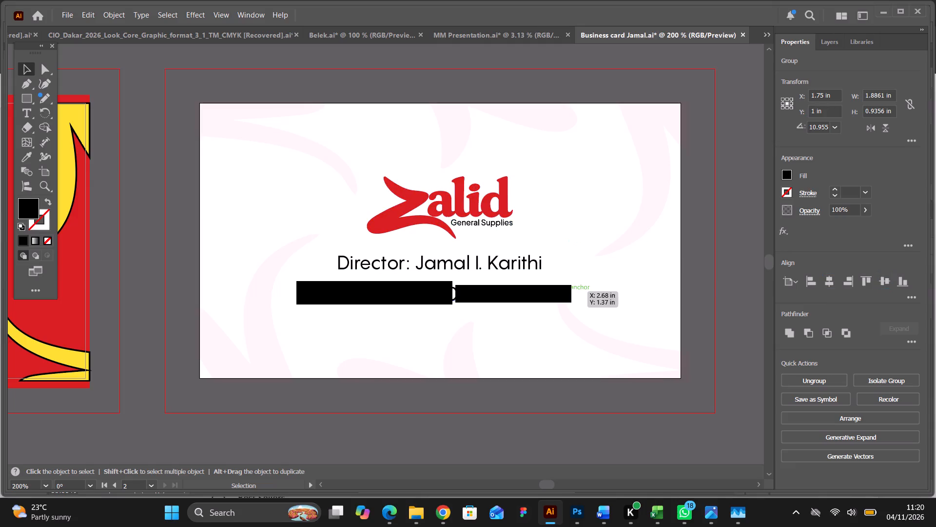
Ungroup the centred logo, director line and contact numbers, and leave everything deselected.
left_click(535, 295)
right_click(535, 295)
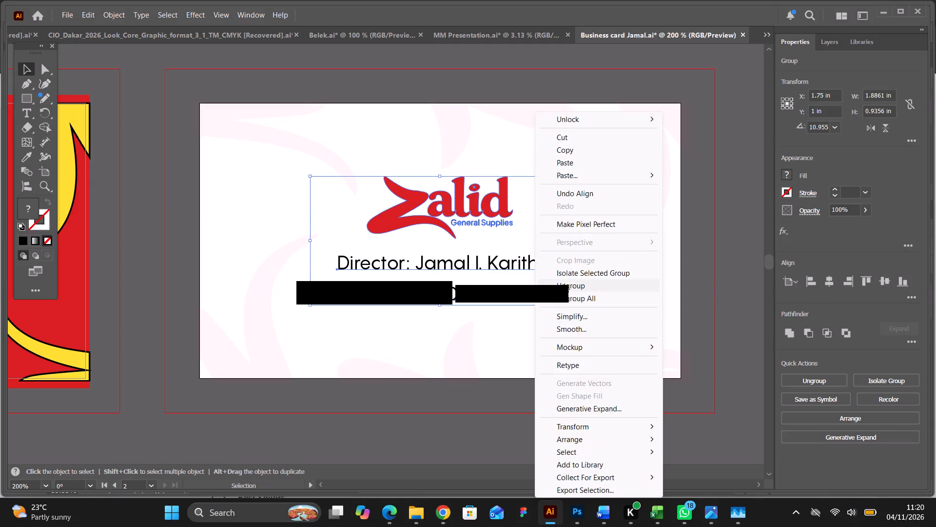
left_click(564, 284)
left_click(556, 392)
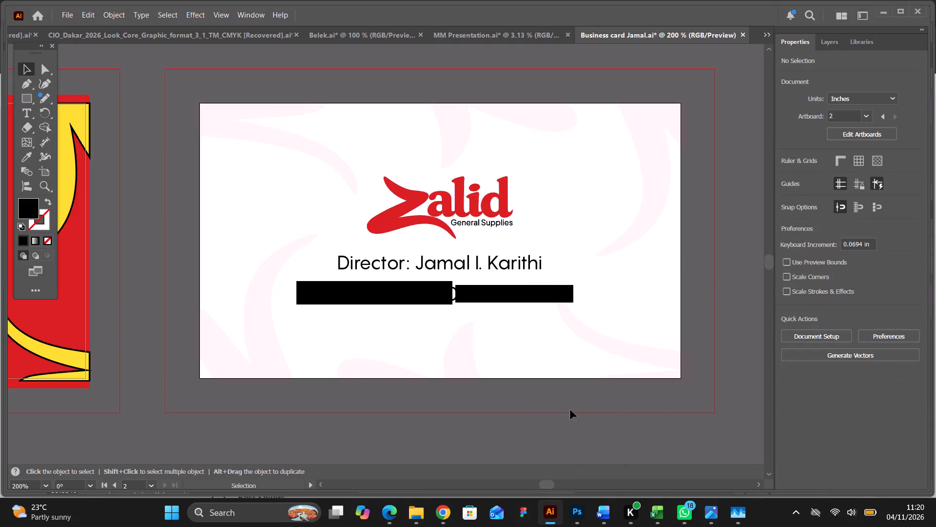
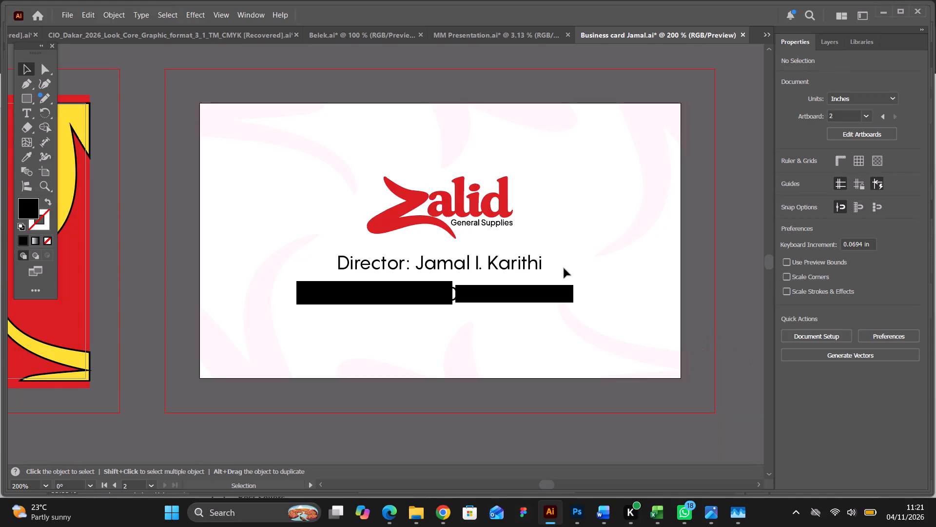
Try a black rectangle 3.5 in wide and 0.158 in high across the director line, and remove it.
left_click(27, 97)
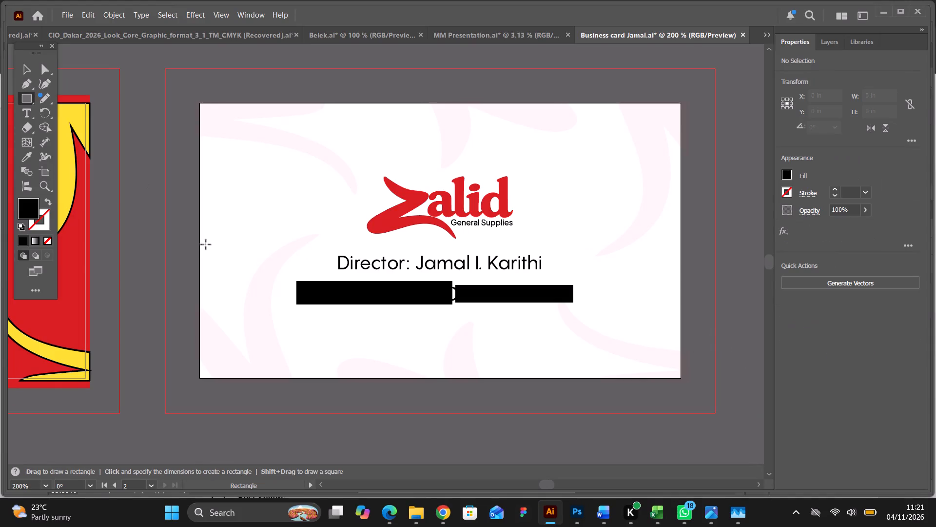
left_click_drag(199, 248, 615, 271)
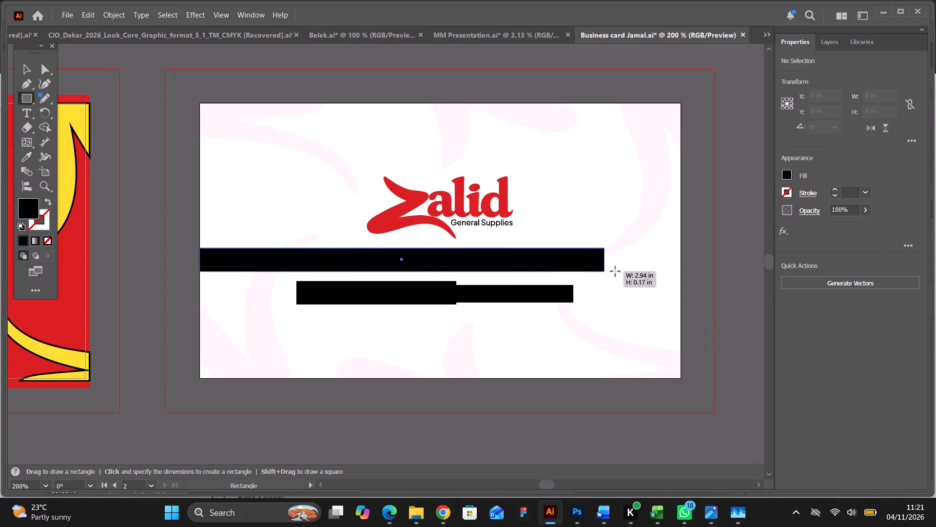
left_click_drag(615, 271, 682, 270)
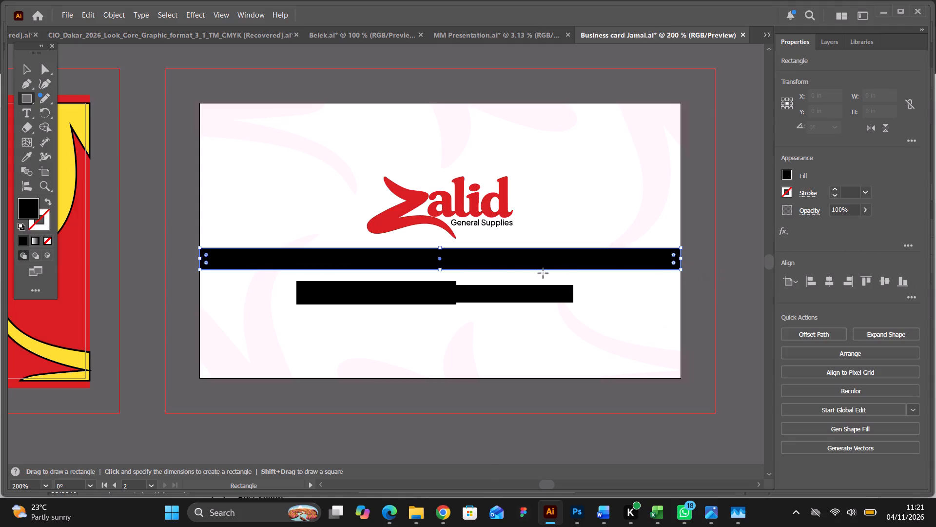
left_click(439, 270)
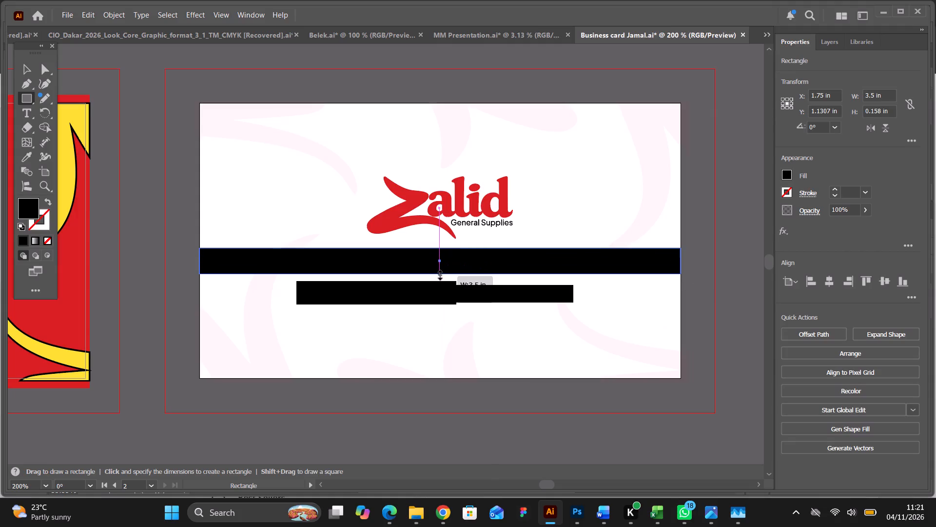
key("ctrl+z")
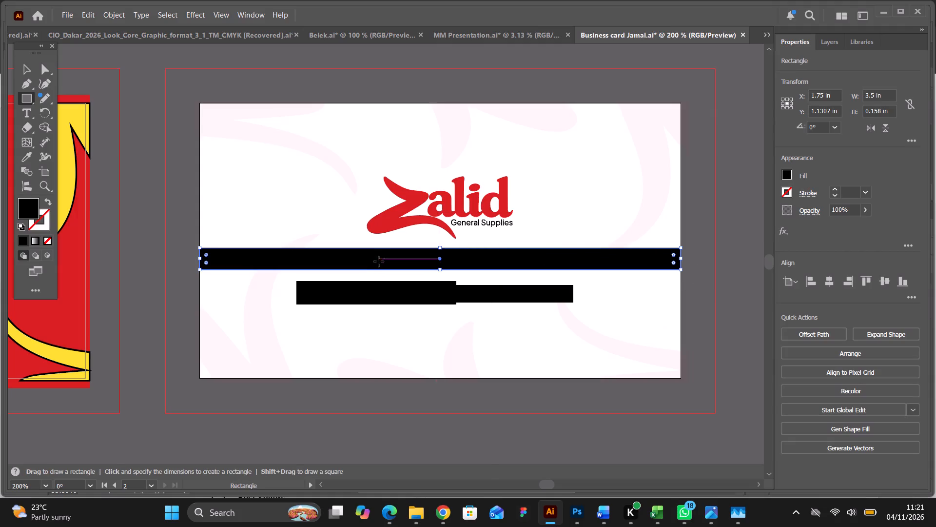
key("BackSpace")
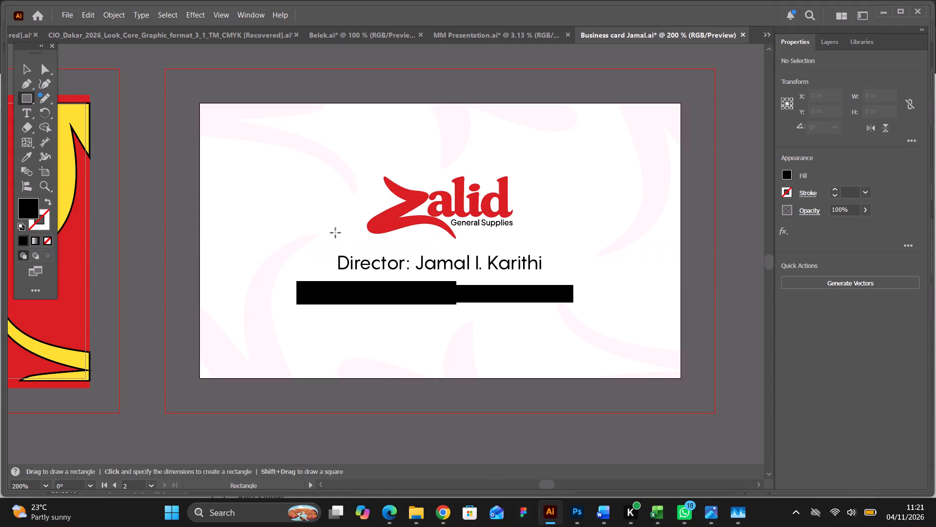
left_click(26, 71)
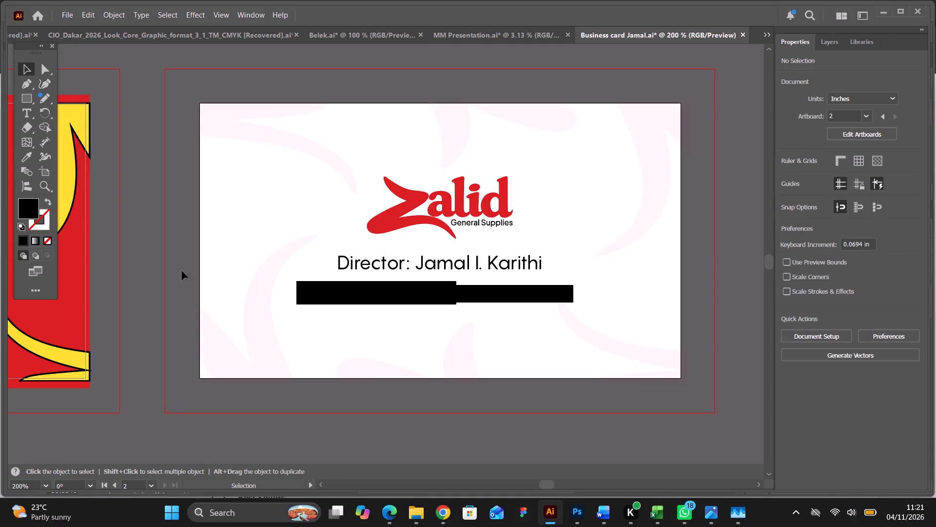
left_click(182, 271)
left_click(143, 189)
Nudge the logo, director line and contact numbers together about 0.07 in up, to Y 0.9306 in.
left_click_drag(298, 168, 565, 308)
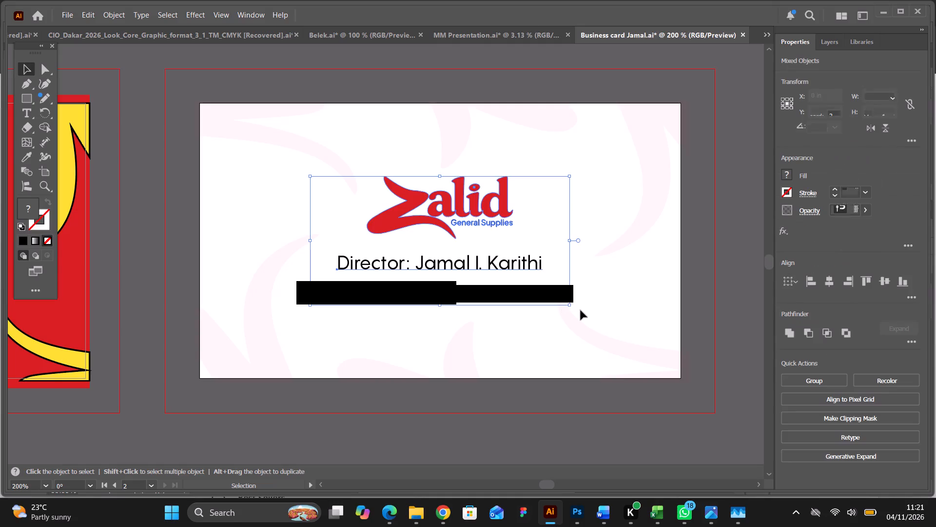
key("Up")
key("Down")
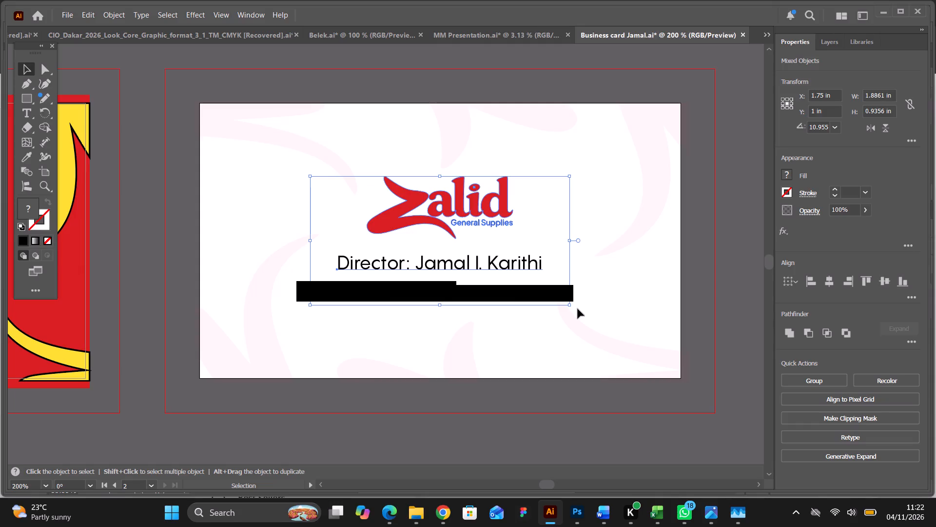
left_click(523, 332)
key("ctrl+z")
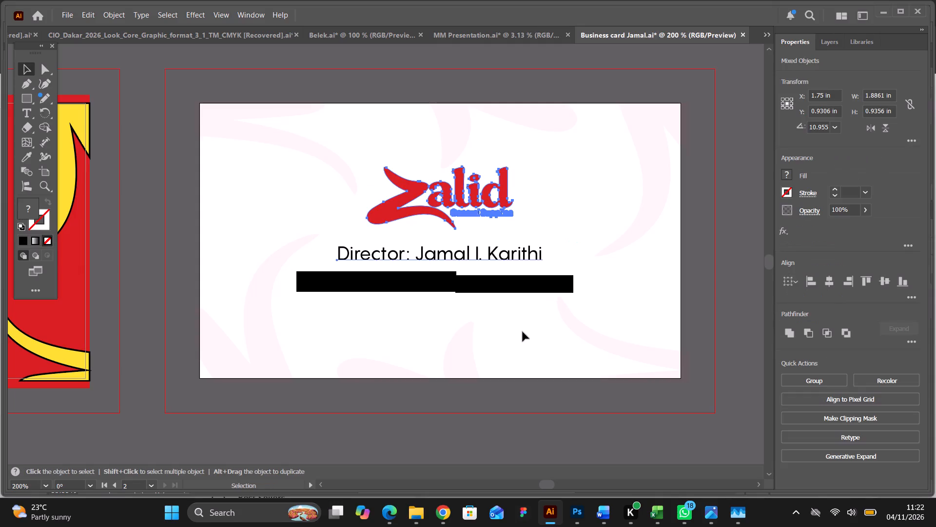
left_click(523, 332)
Move the contact numbers line about 0.31 in down, away from the director line.
left_click_drag(465, 284, 469, 326)
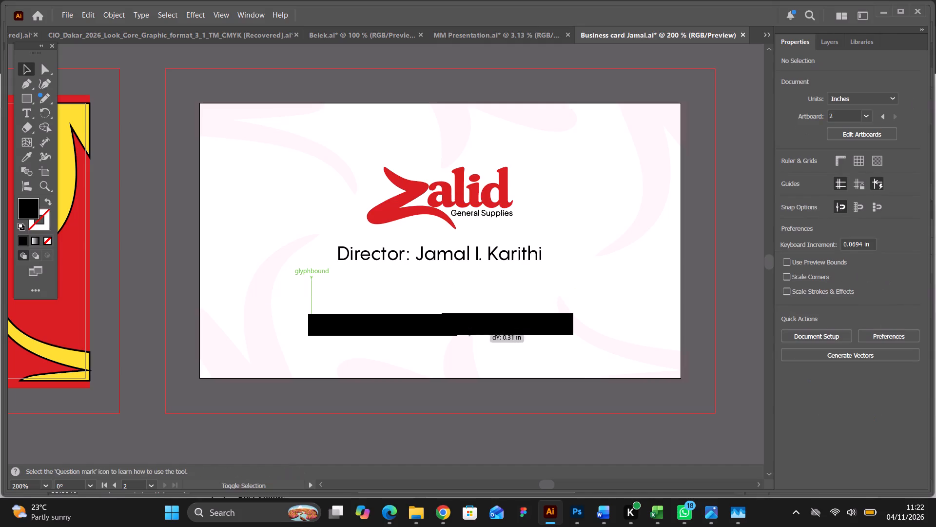
Cut "Director:" out of the director line so that only the name is left.
left_click(389, 261)
double_click(414, 258)
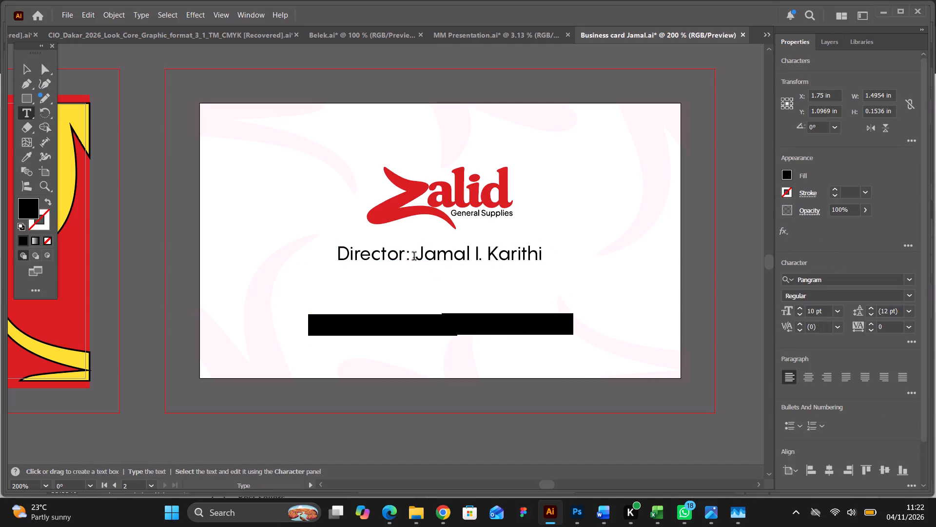
left_click_drag(415, 254, 325, 259)
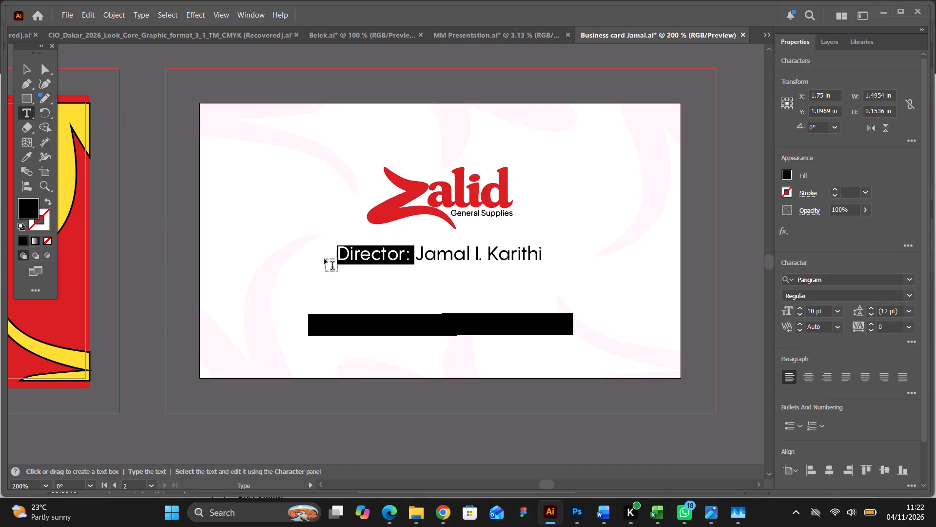
key("ctrl+c")
key("ctrl+x")
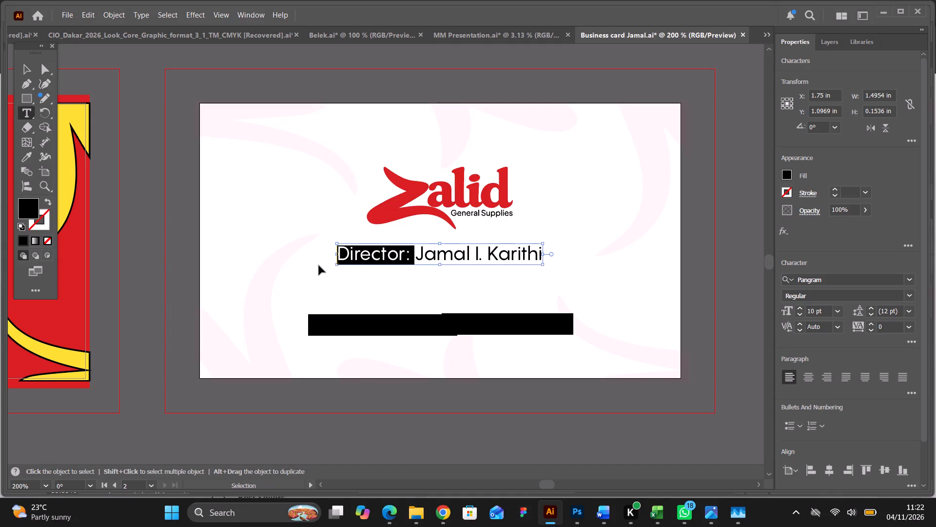
Set the name line to 12 pt and move it about 0.22 in right, beneath the logo.
left_click(30, 63)
left_click(801, 308)
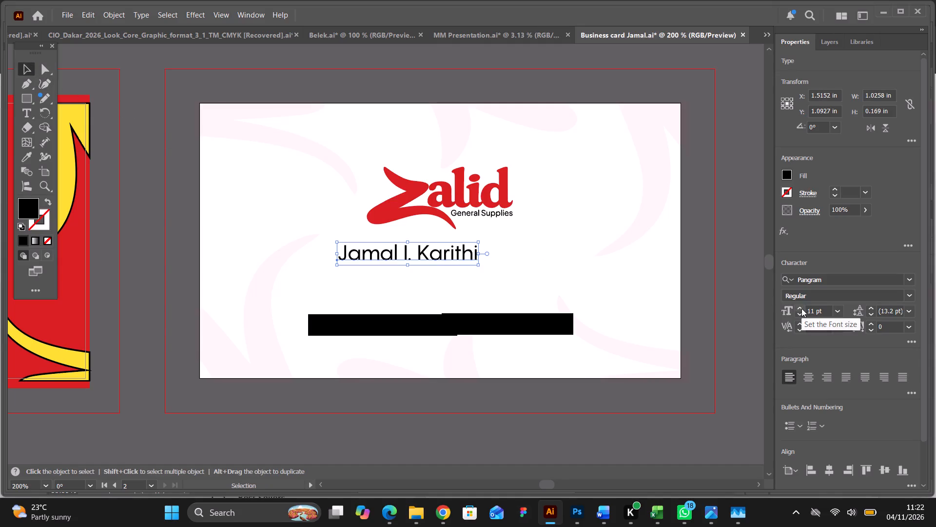
left_click(801, 308)
left_click_drag(475, 258, 478, 258)
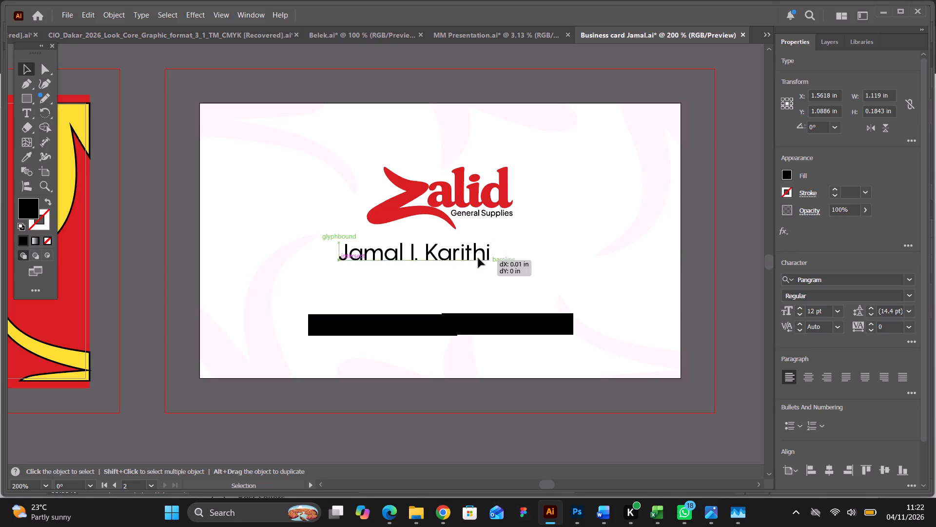
left_click_drag(478, 258, 507, 259)
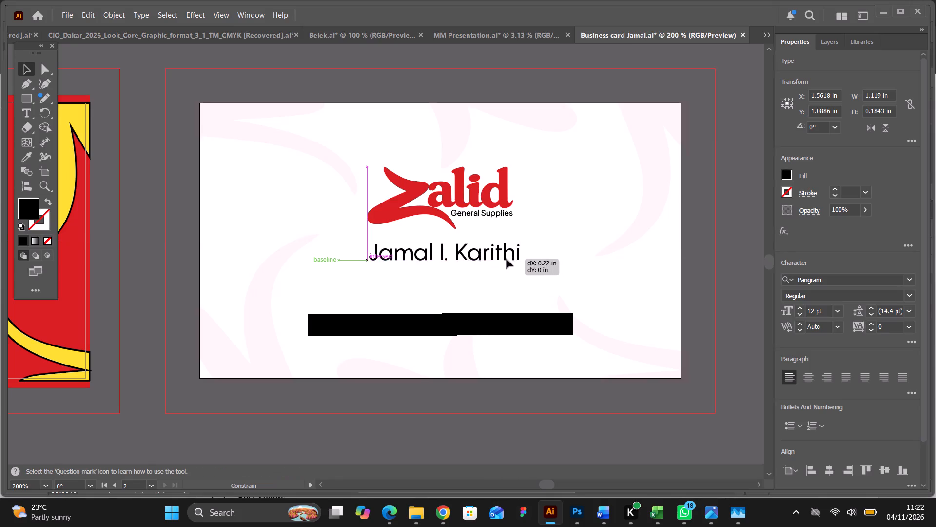
left_click_drag(507, 259, 507, 259)
left_click(493, 285)
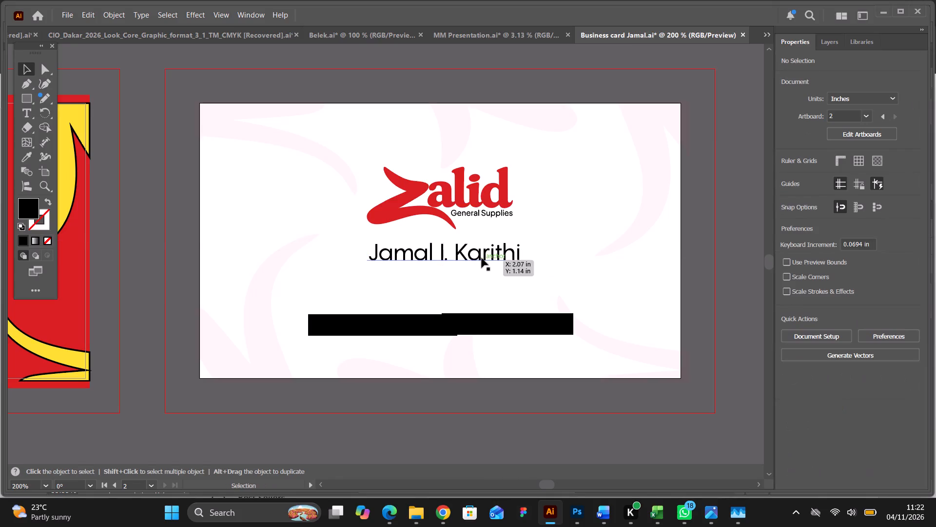
Duplicate the name line about 0.19 in below and replace the copy's text with the cut "Director:".
left_click_drag(482, 258, 482, 286)
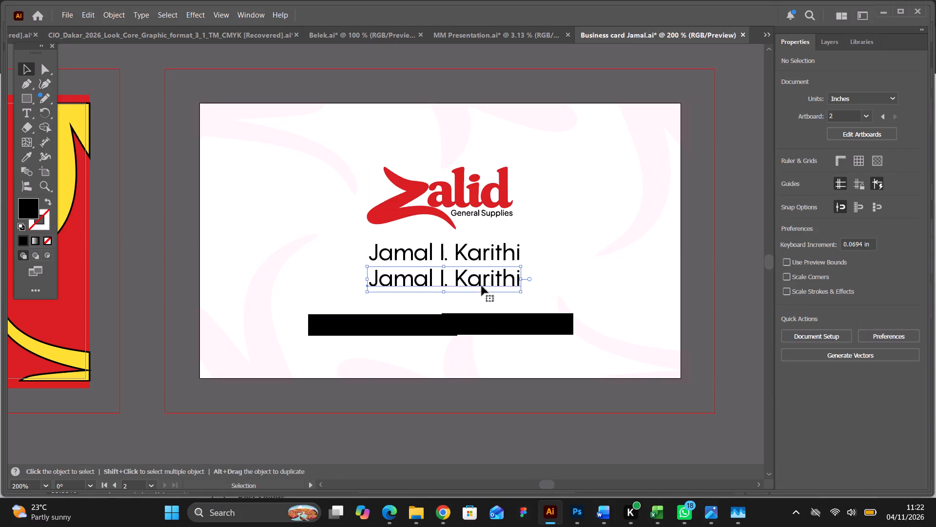
double_click(482, 286)
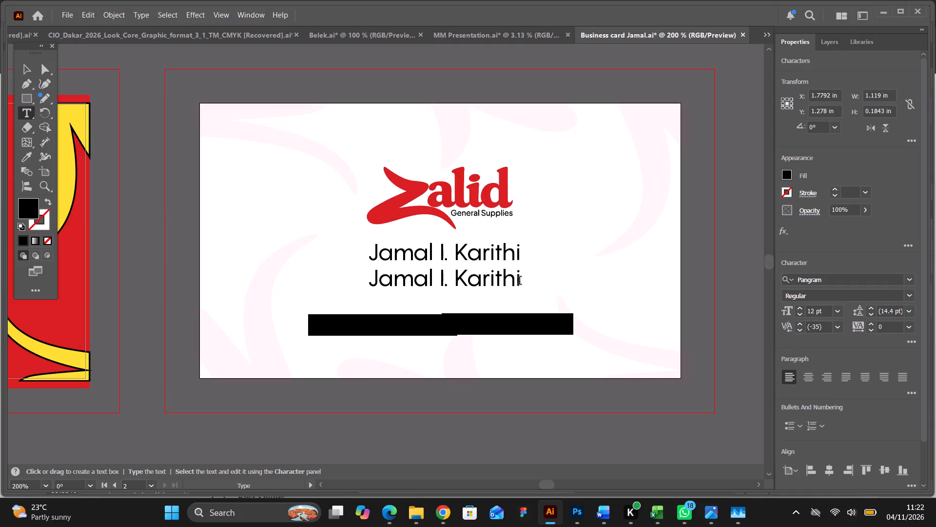
left_click_drag(519, 282, 332, 282)
key("ctrl+v")
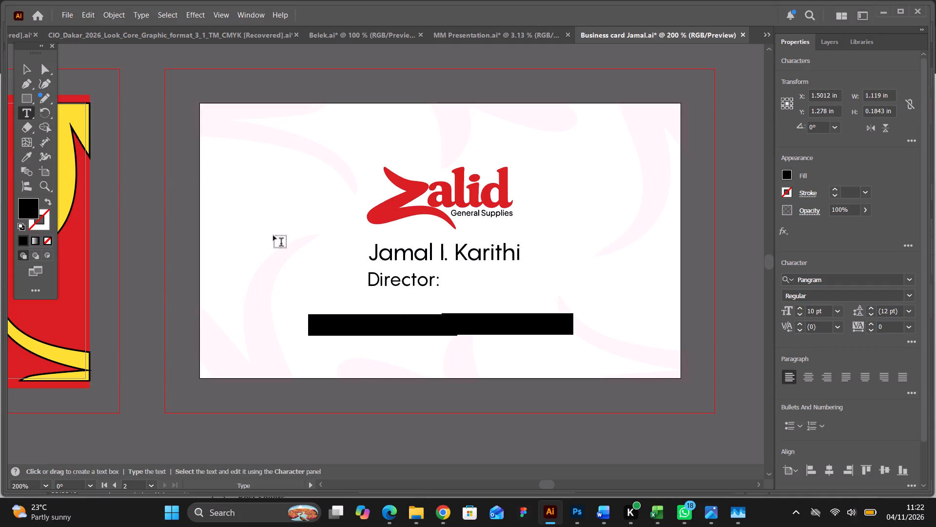
Move the "Director:" line about 0.34 in right, beneath the middle of the name.
left_click(30, 71)
left_click_drag(416, 283, 423, 284)
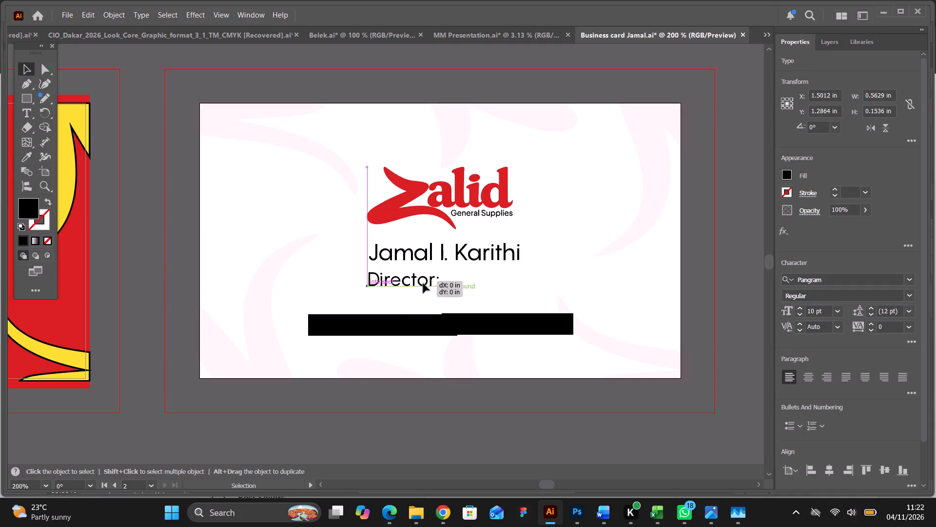
left_click_drag(423, 284, 463, 283)
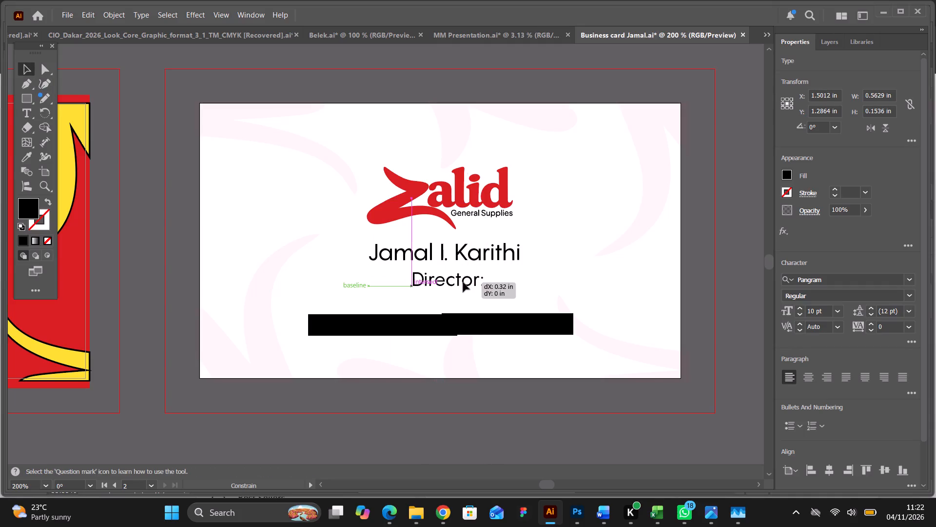
left_click_drag(463, 283, 464, 283)
left_click(534, 293)
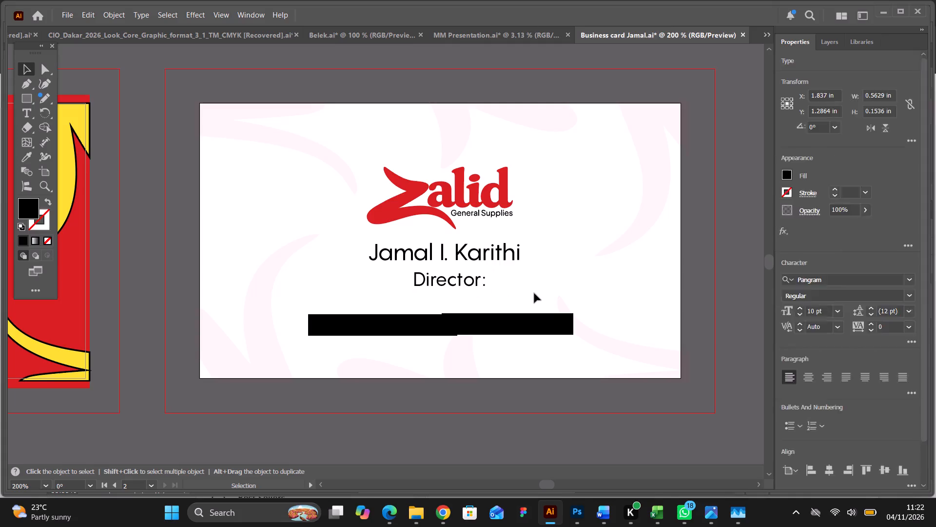
Remove the colon after "Director" in the title line and leave the text deselected.
double_click(470, 282)
left_click_drag(481, 282, 490, 287)
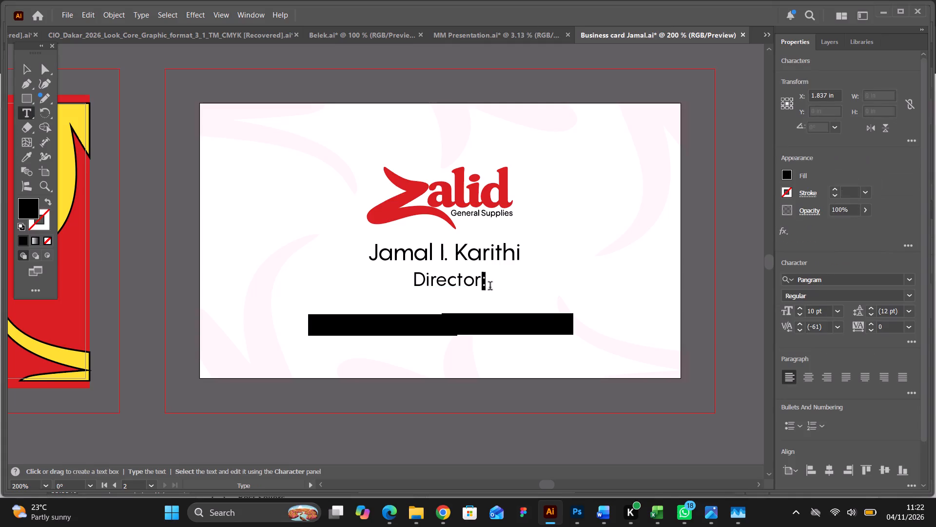
left_click_drag(490, 287, 493, 290)
key("BackSpace")
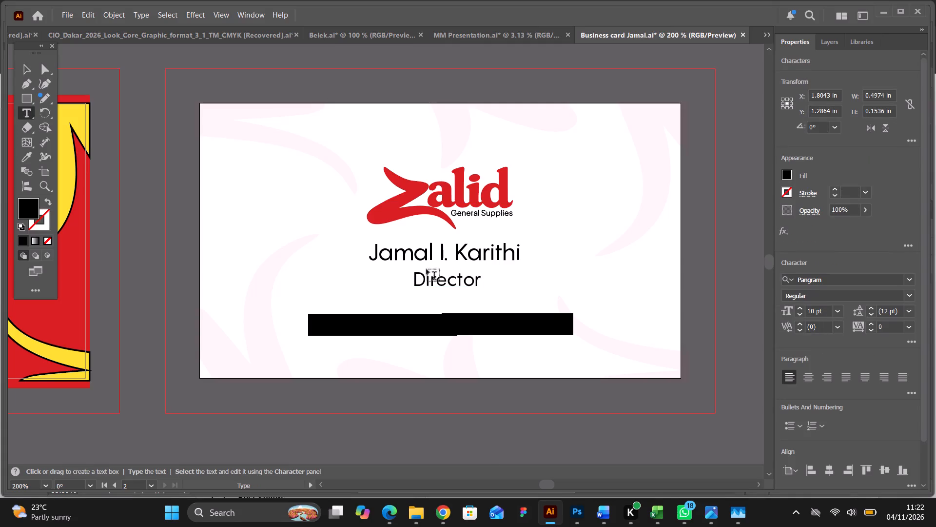
left_click(32, 69)
left_click(178, 159)
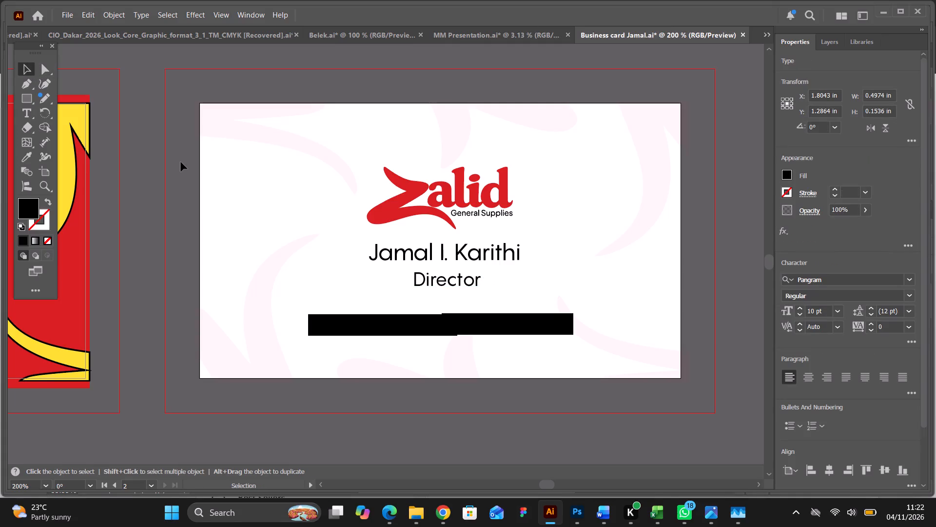
Shift the contact numbers line slightly down, to X 1.7611 in, Y 1.6477 in.
left_click(424, 329)
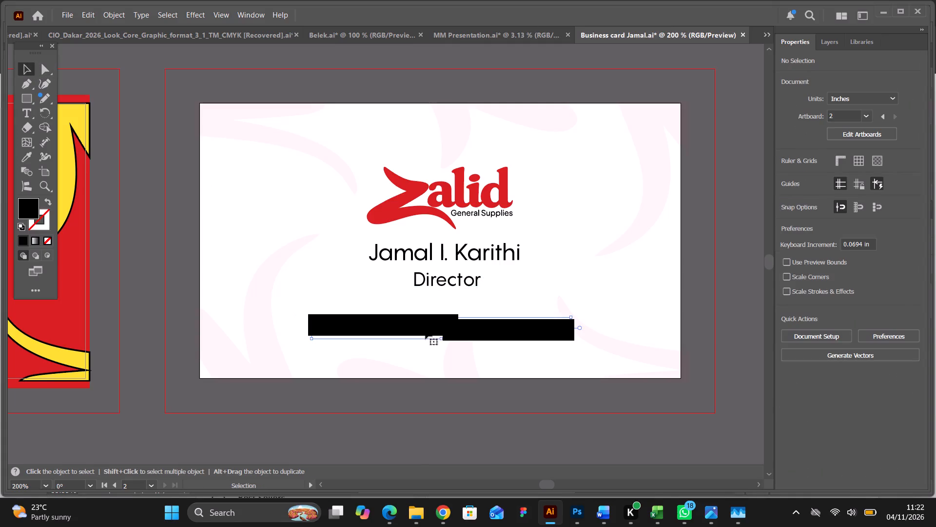
left_click(424, 328)
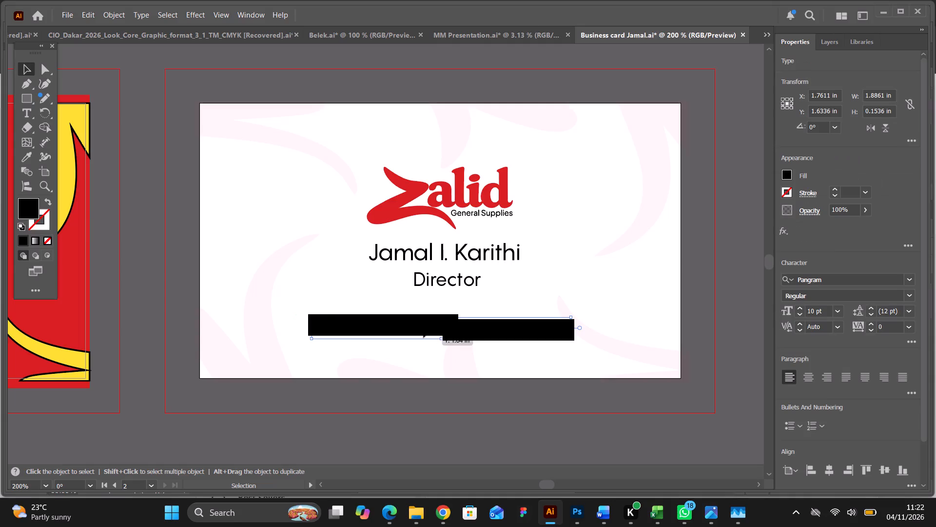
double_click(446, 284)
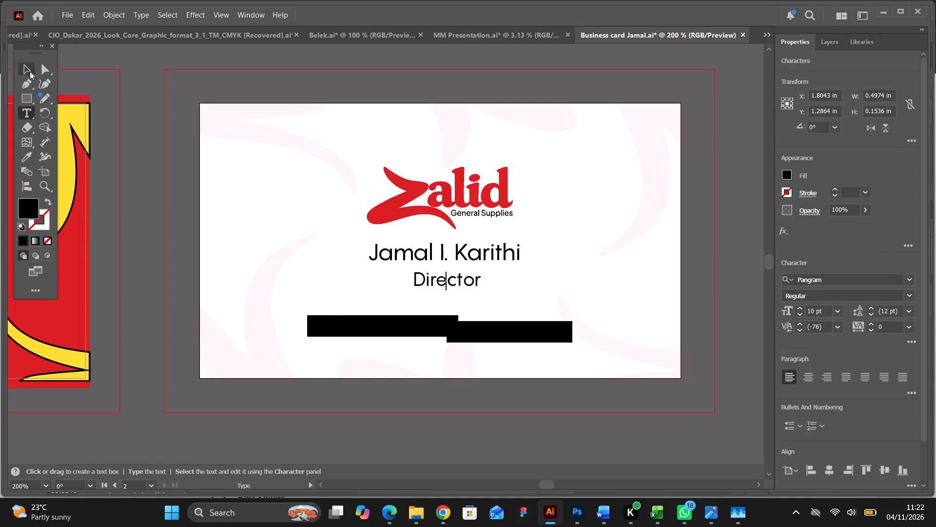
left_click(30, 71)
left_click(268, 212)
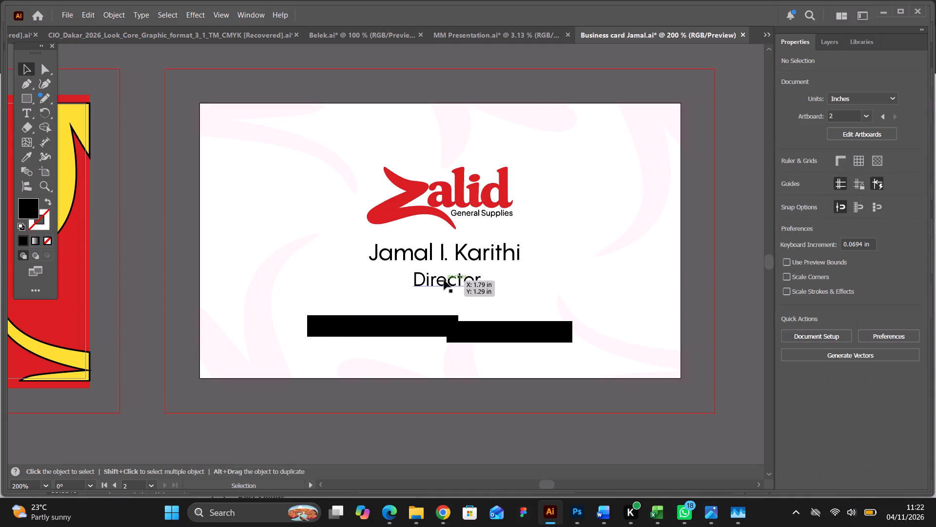
Insert "Zalid" and a space before "Director" in the title line and leave the text deselected.
double_click(439, 281)
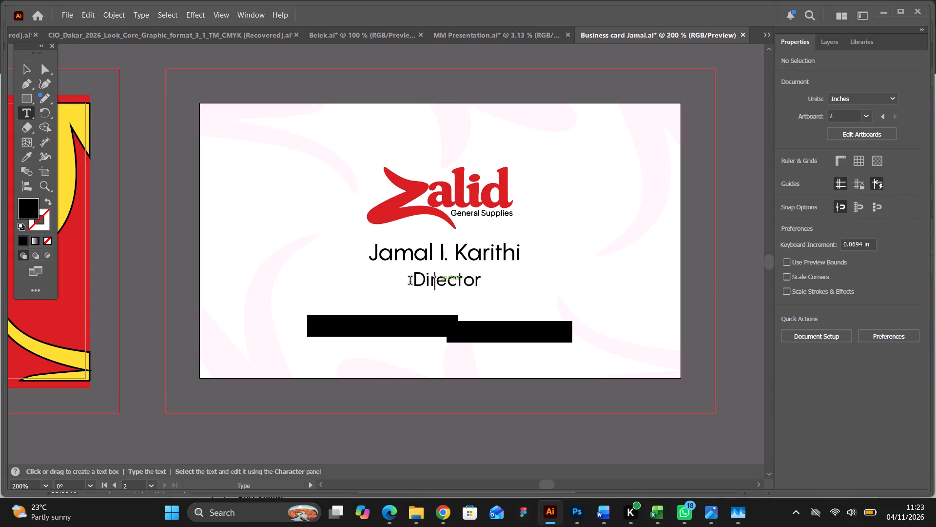
left_click(413, 279)
left_click(417, 281)
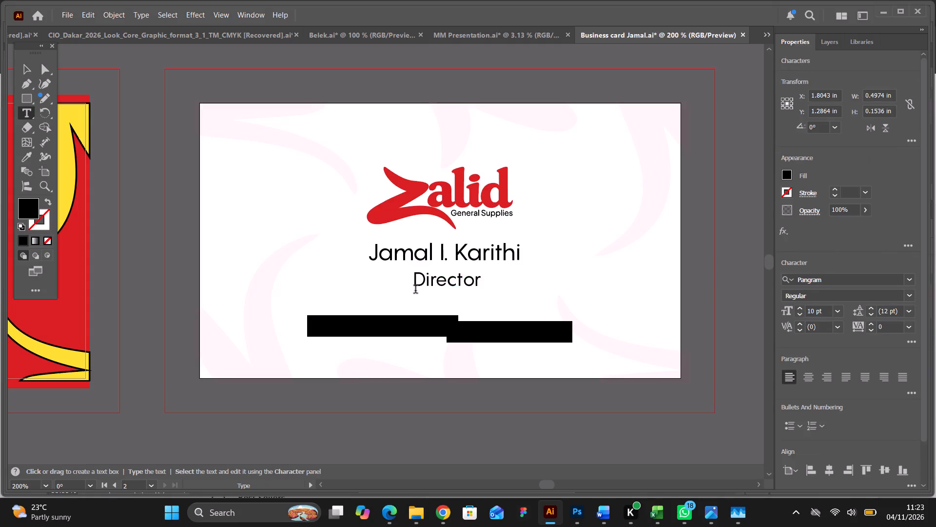
type("dalid")
key("space")
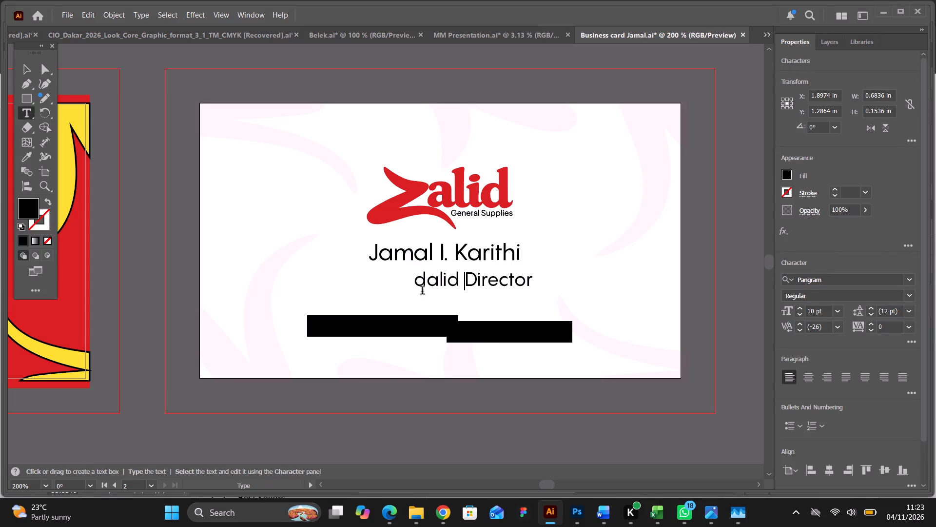
left_click_drag(427, 280, 399, 285)
key("ctrl+z")
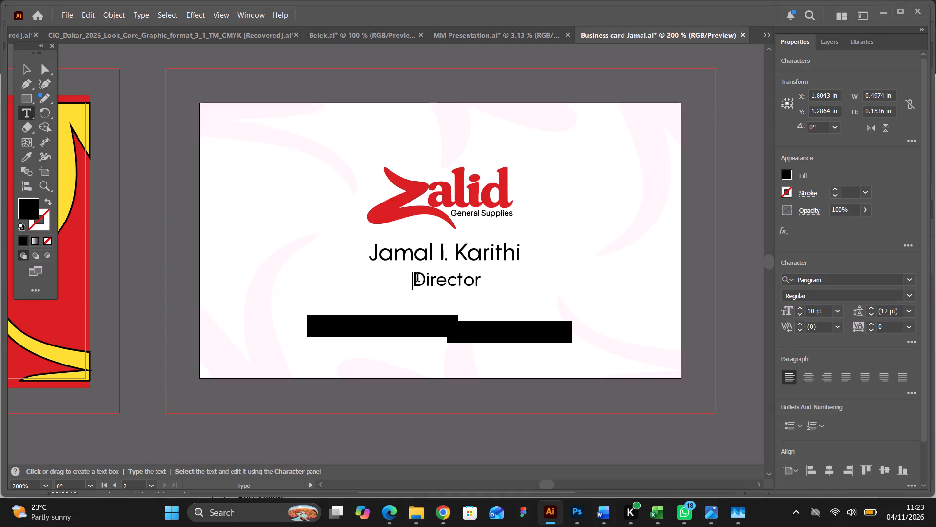
type("Za")
type("lid")
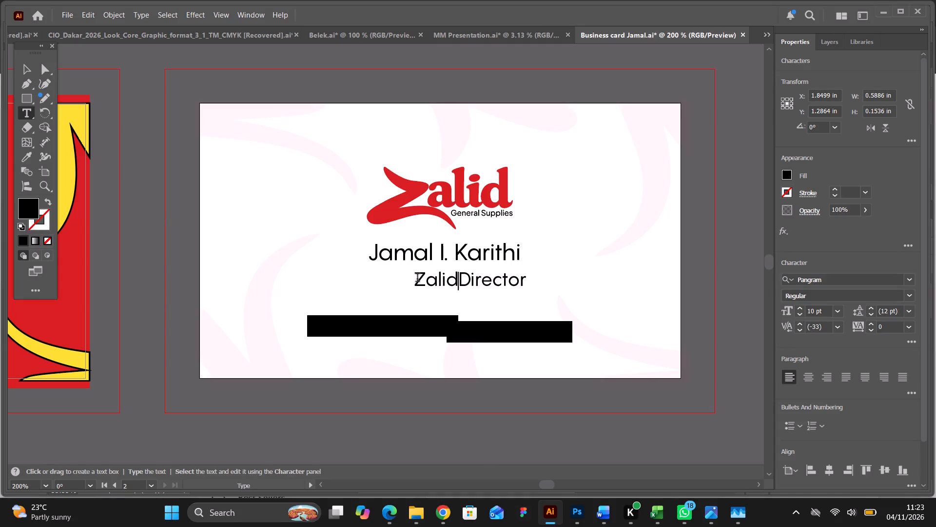
key("space")
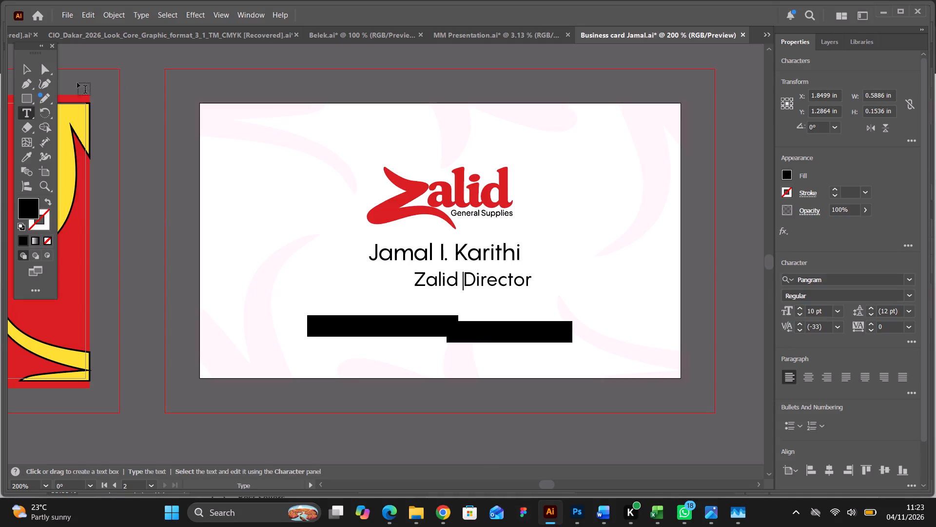
left_click(26, 63)
left_click(230, 280)
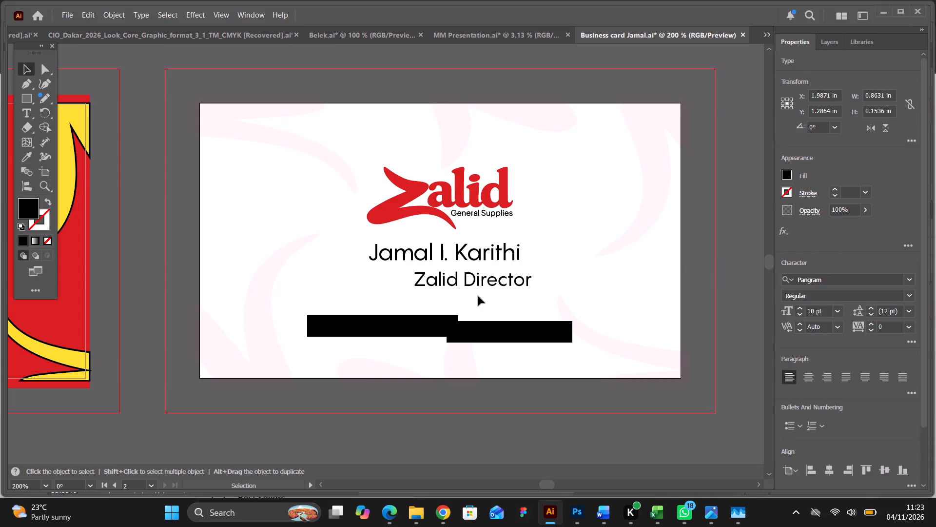
Shift the "Zalid Director" line about 0.15 in left, centring it roughly beneath the name line.
left_click_drag(480, 285, 458, 285)
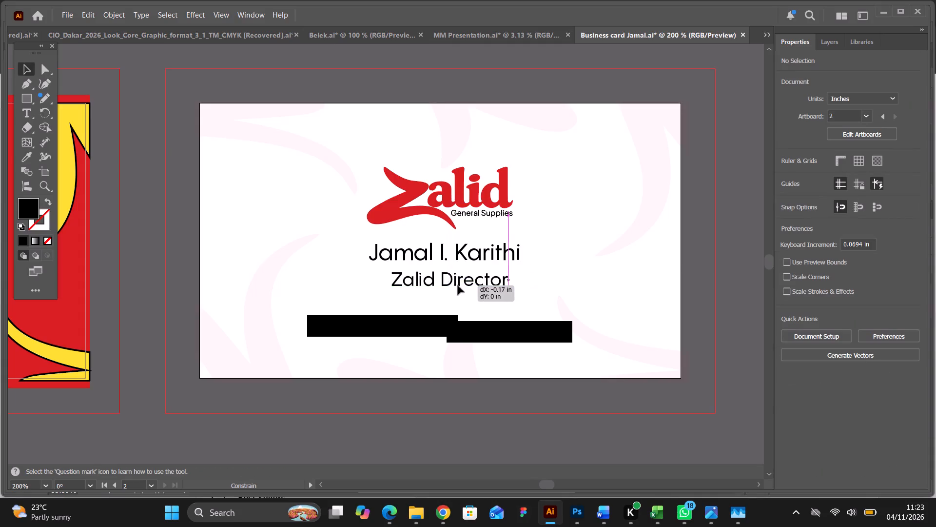
left_click_drag(458, 285, 459, 286)
left_click(627, 288)
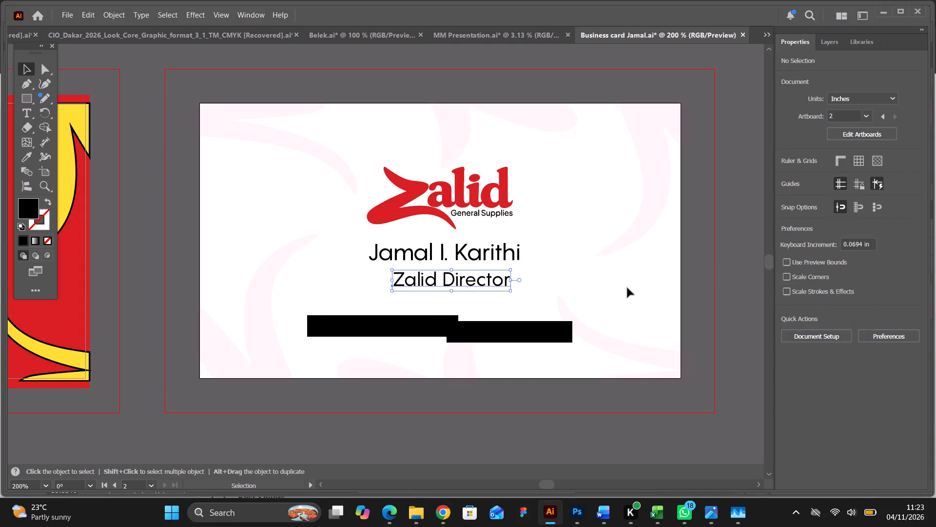
left_click(623, 287)
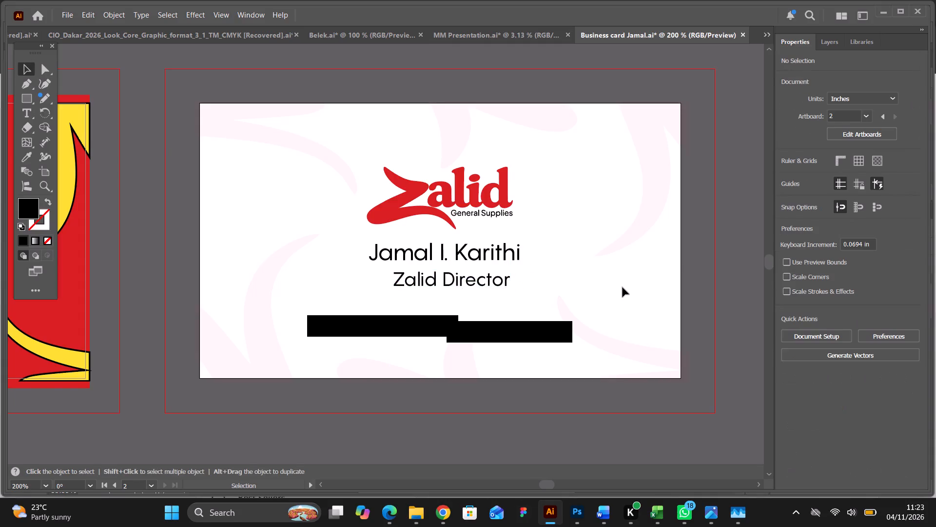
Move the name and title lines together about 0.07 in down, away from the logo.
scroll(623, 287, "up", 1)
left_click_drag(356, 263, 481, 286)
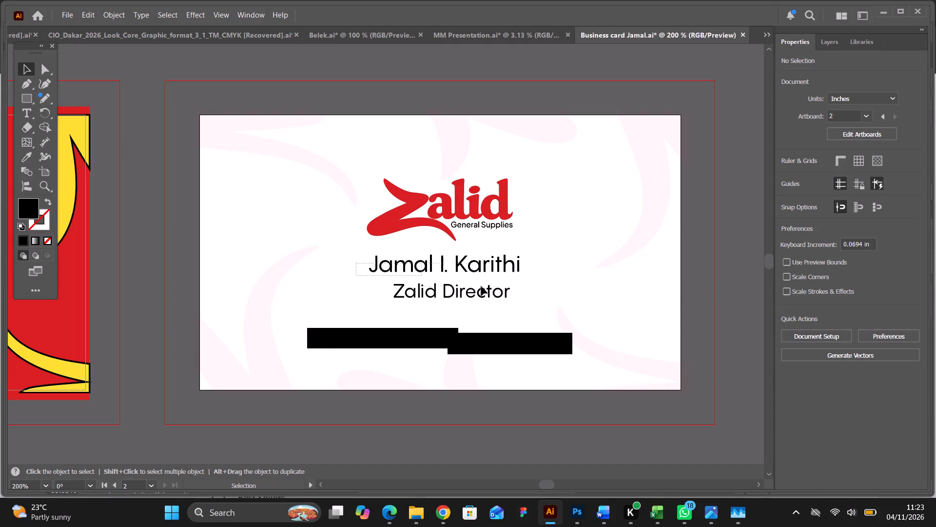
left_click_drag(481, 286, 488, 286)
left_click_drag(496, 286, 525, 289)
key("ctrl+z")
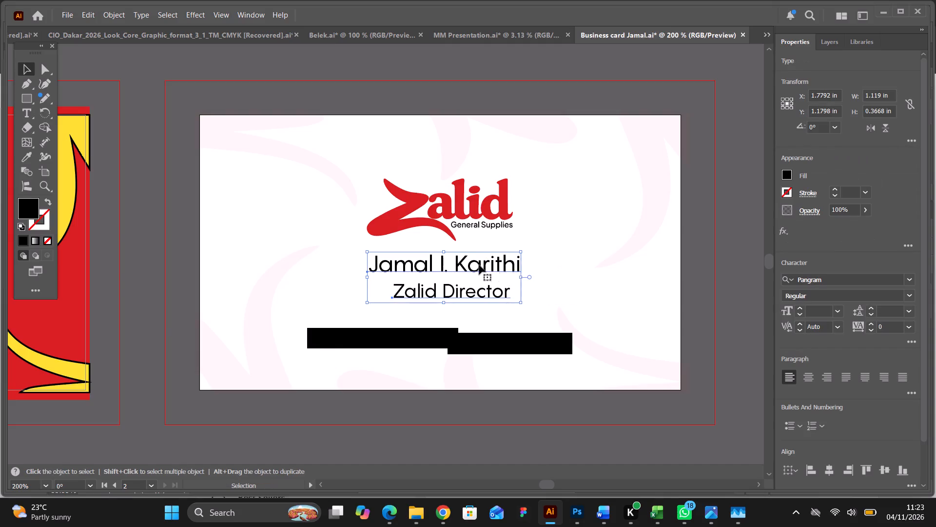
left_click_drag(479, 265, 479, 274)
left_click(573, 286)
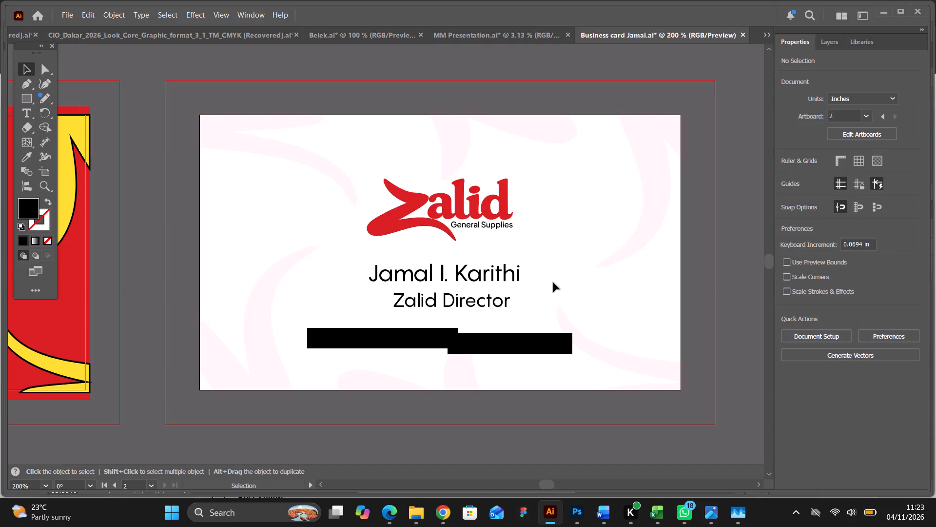
Nudge the contact numbers line up to Y 1.5782 in and deselect it.
left_click(509, 336)
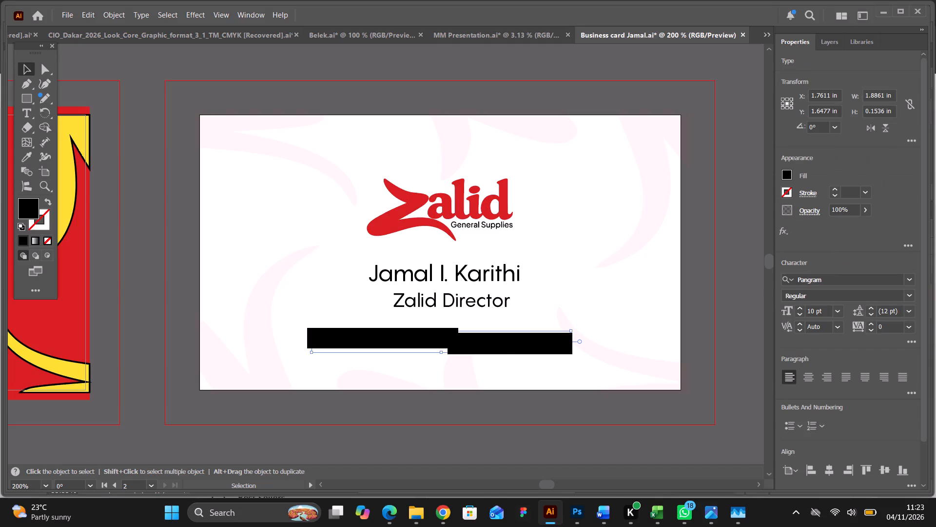
key("Up")
key("Up")
key("Down")
left_click(506, 365)
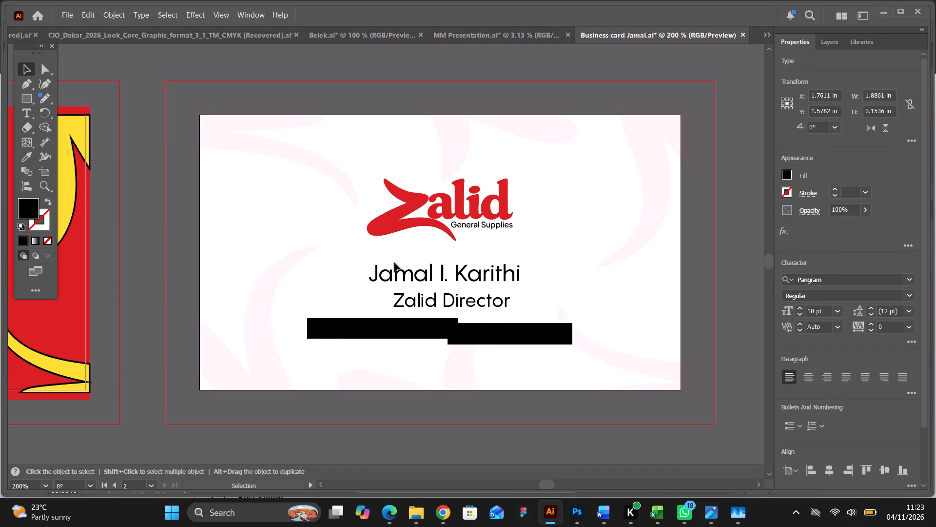
Nudge the name and title lines together up to Y 1.1783 in, closer to the logo.
left_click_drag(355, 264, 520, 302)
key("Up")
key("Up")
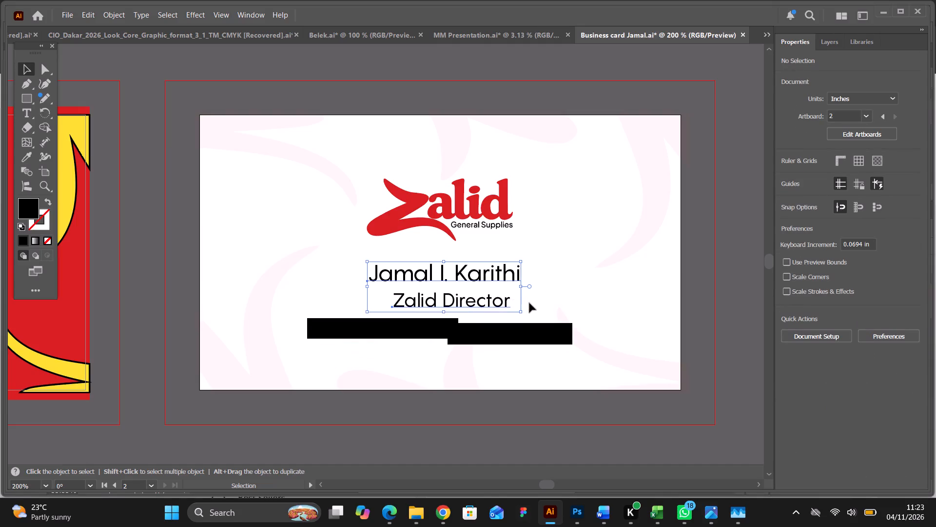
key("Up")
key("Down")
key("Down")
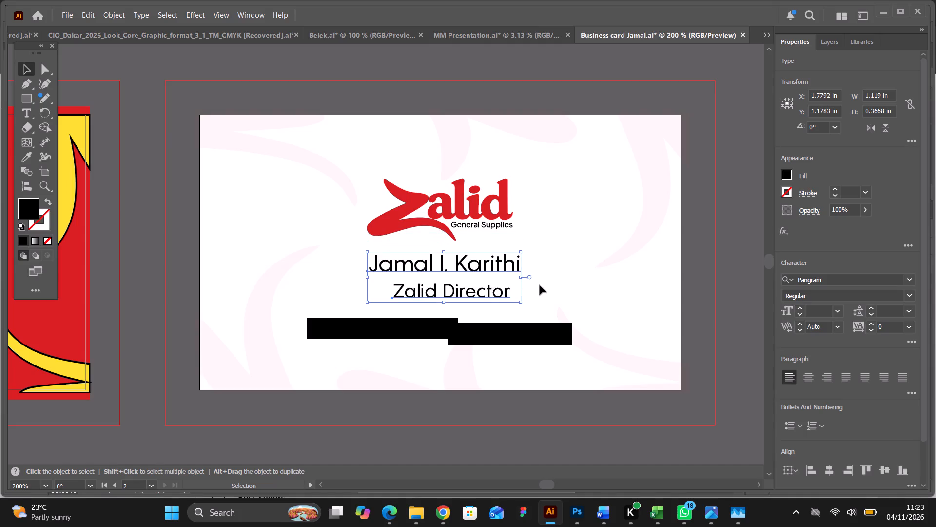
left_click(540, 285)
Nudge the contact numbers line up to Y 1.5088 in, just below the title line.
left_click(531, 325)
key("Up")
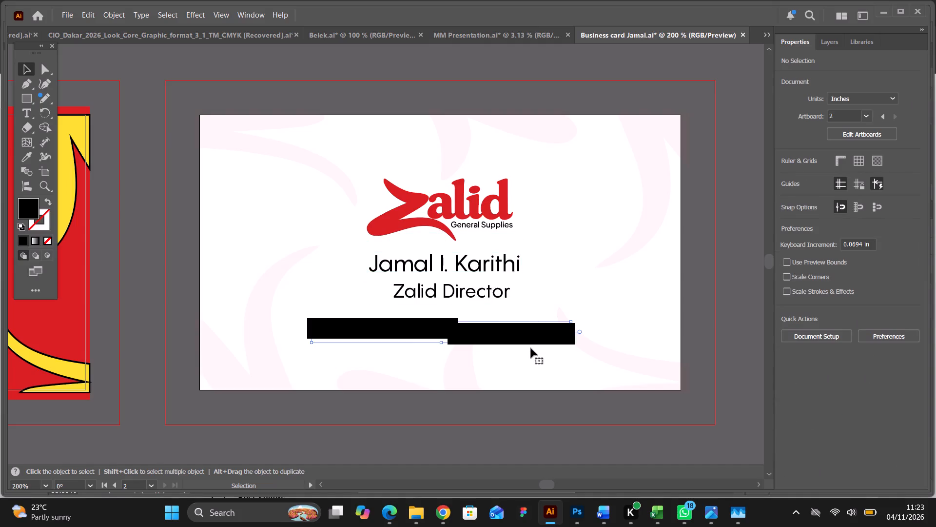
key("Up")
key("Down")
left_click(525, 357)
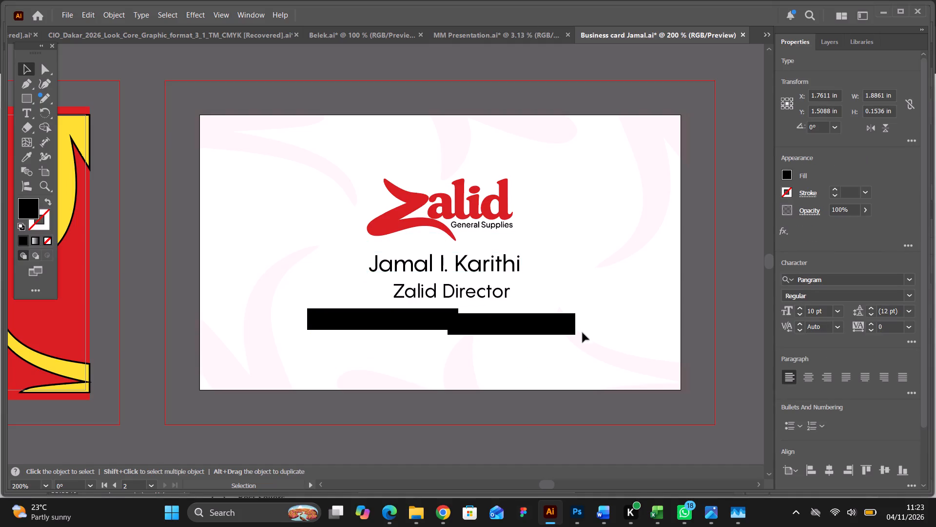
left_click(589, 325)
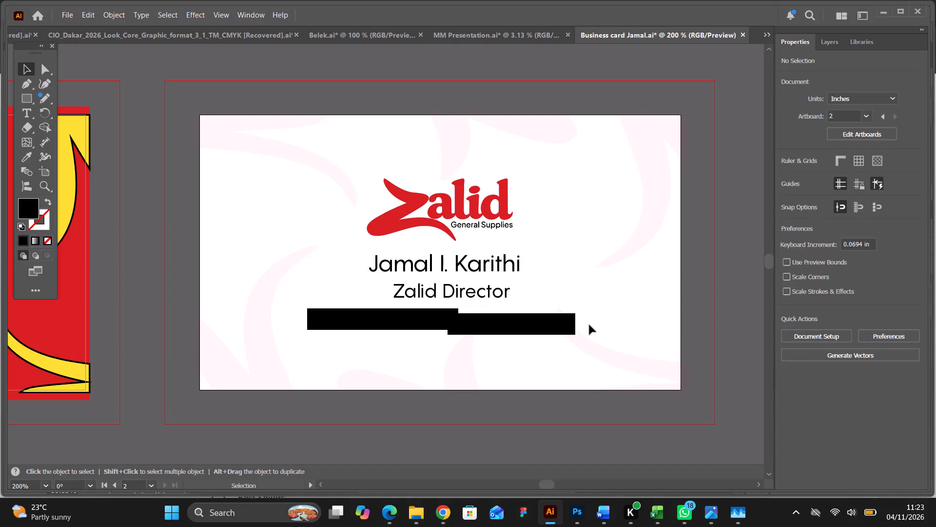
Reduce the contact numbers line's font size to 8 pt.
left_click(567, 324)
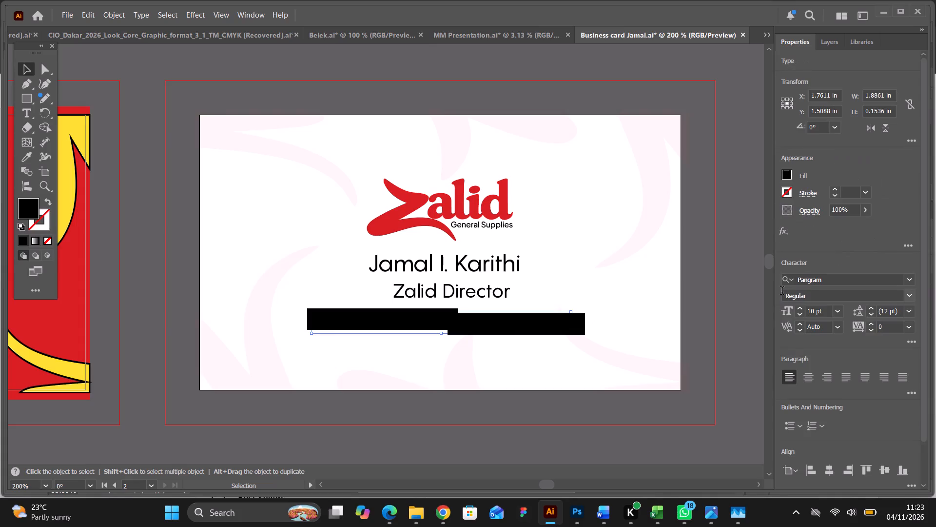
left_click(800, 312)
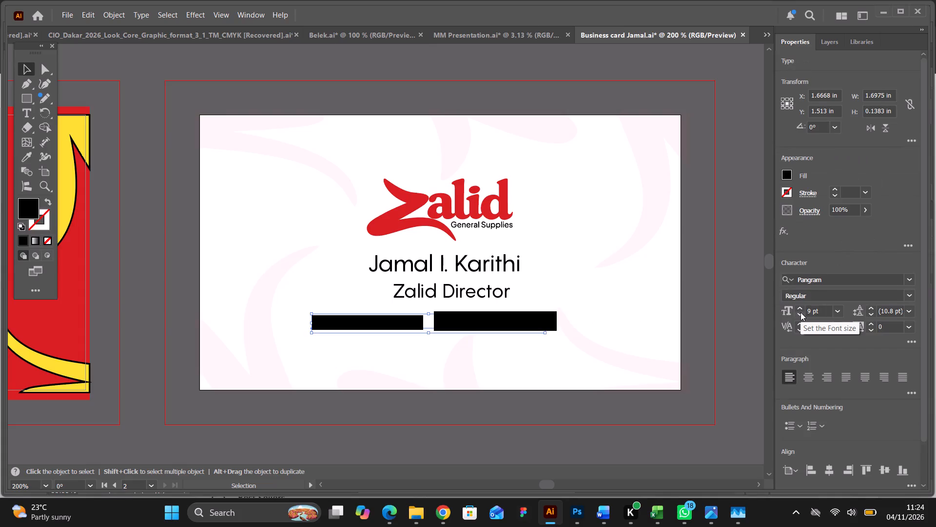
left_click(800, 312)
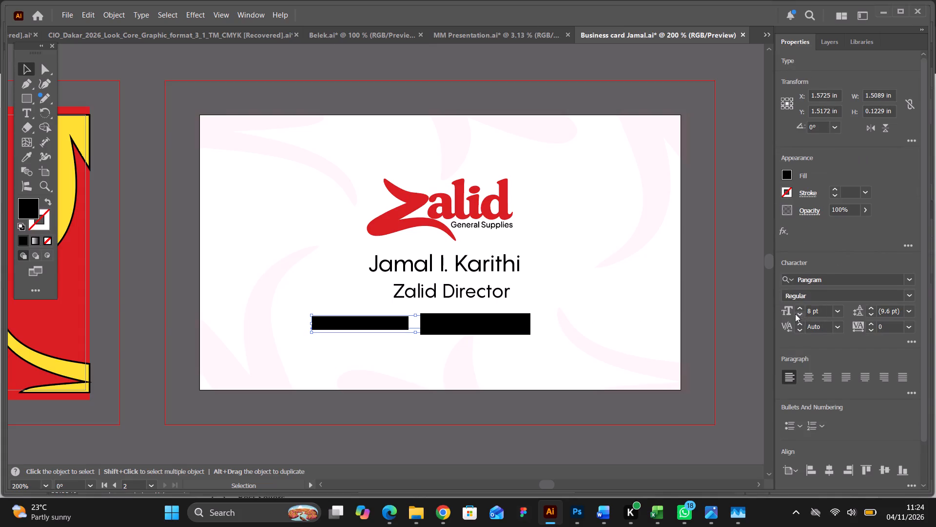
Try the name line at 10 pt, step its font size back to 11 pt by undoing, and deselect it.
left_click(470, 296)
left_click(475, 266)
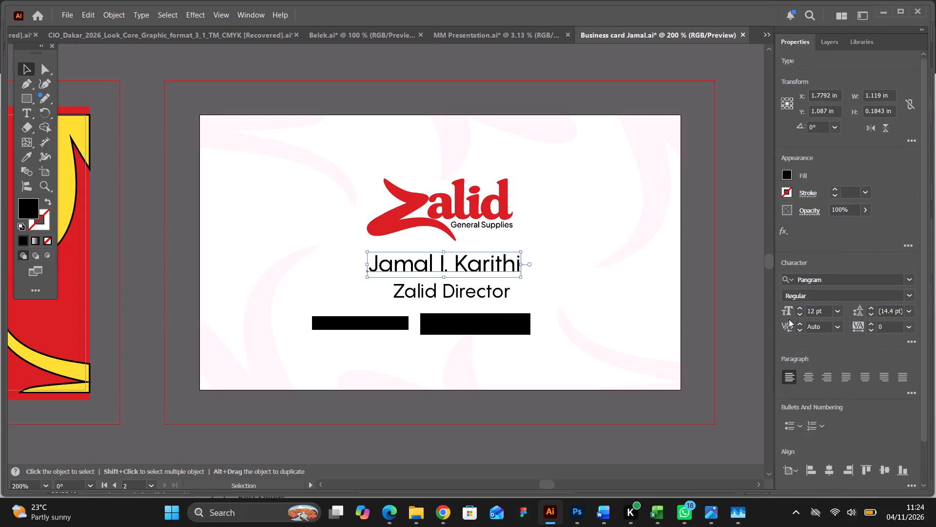
left_click(798, 316)
left_click(798, 316)
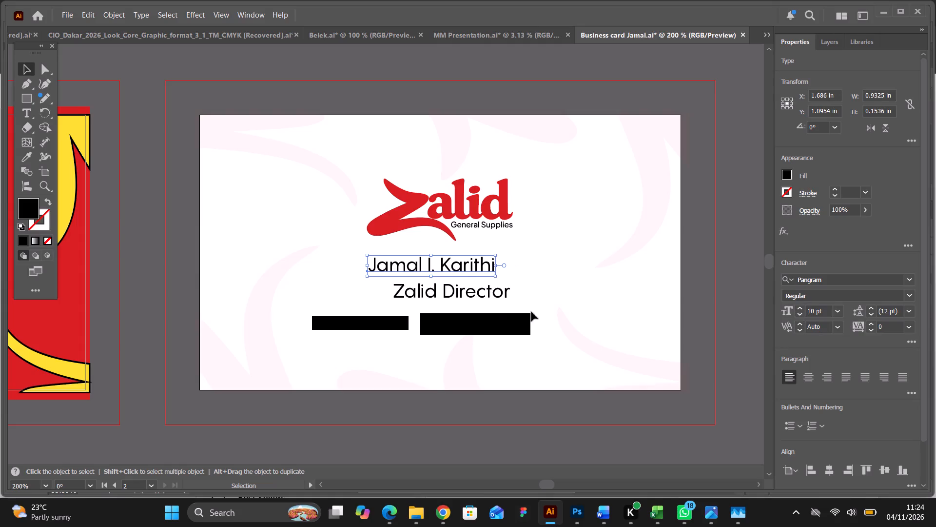
left_click(492, 298)
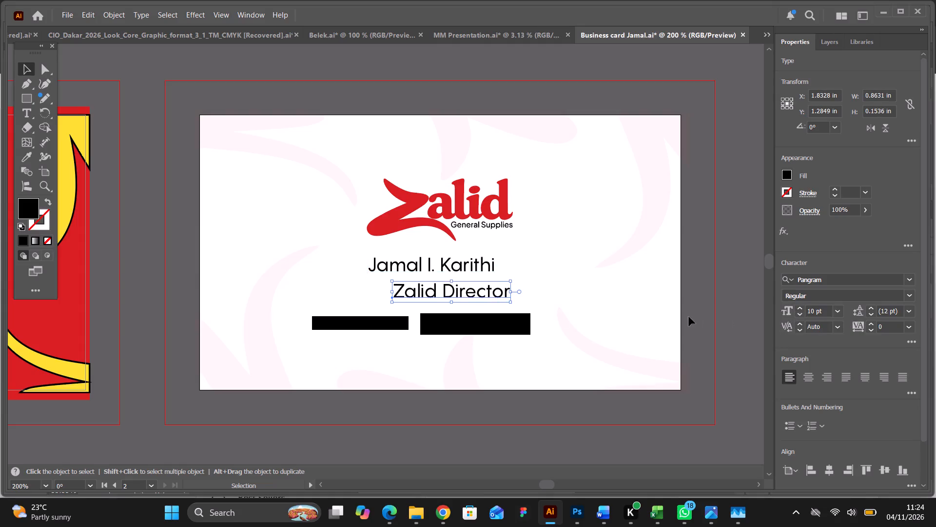
key("ctrl+z")
key("ctrl+z")
left_click(663, 323)
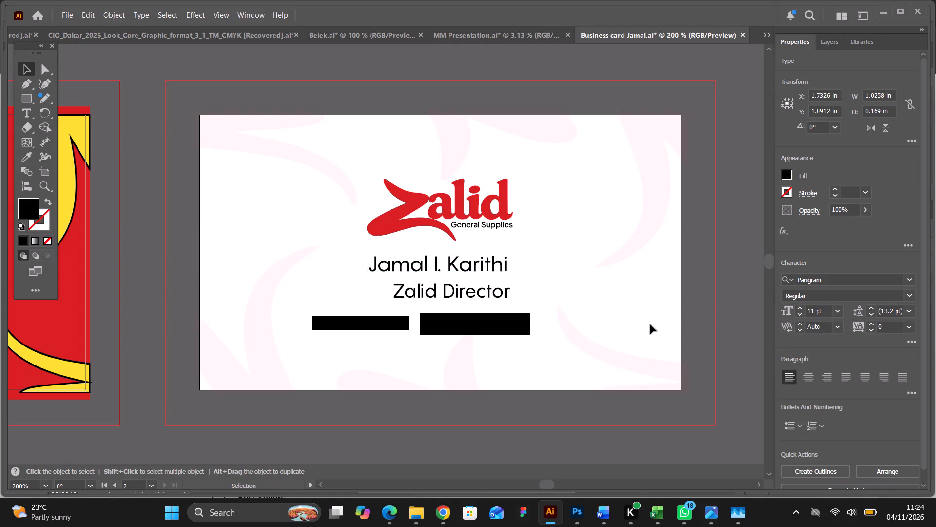
Move the contact numbers line about 0.18 in right and slightly up, centering it beneath the title line, and deselect it.
left_click_drag(504, 325, 532, 321)
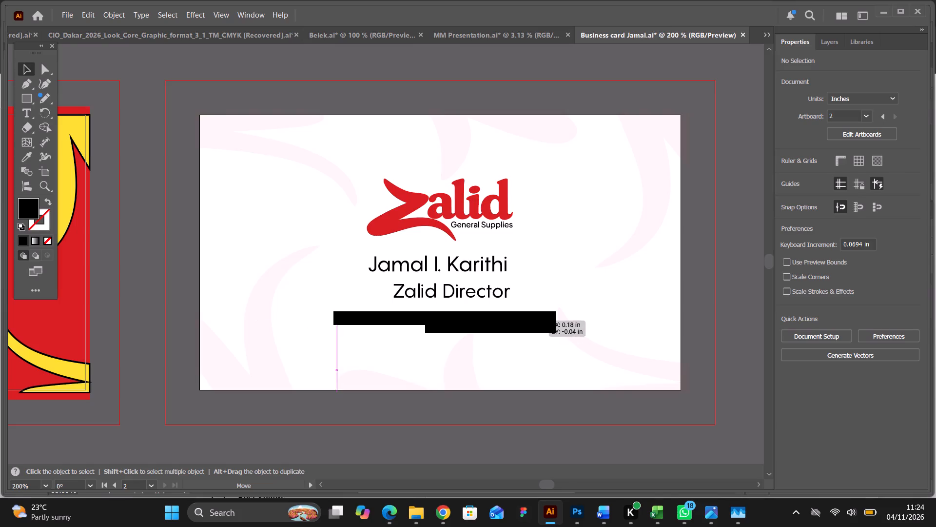
left_click_drag(532, 321, 528, 323)
left_click(527, 344)
left_click(575, 360)
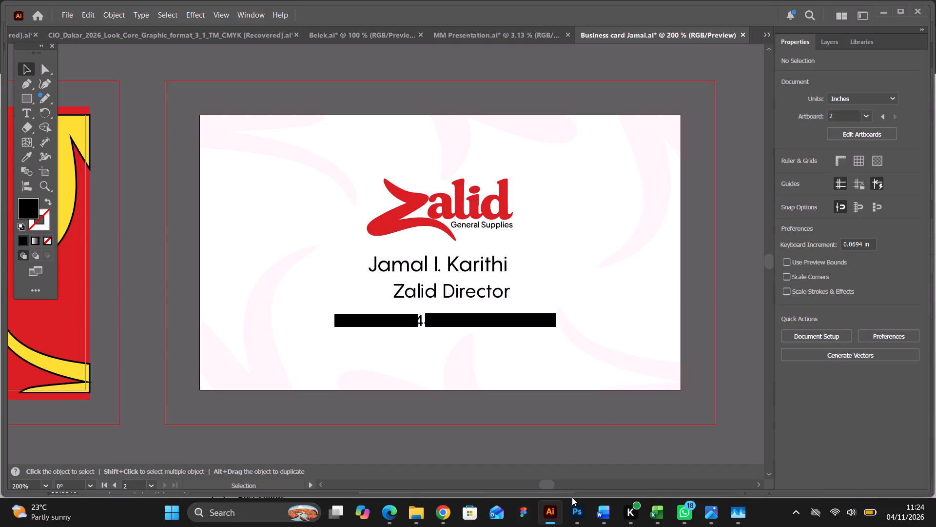
Switch through Photoshop to Chrome and close the Spirit Broods channel chat on the Facebook page.
left_click(575, 515)
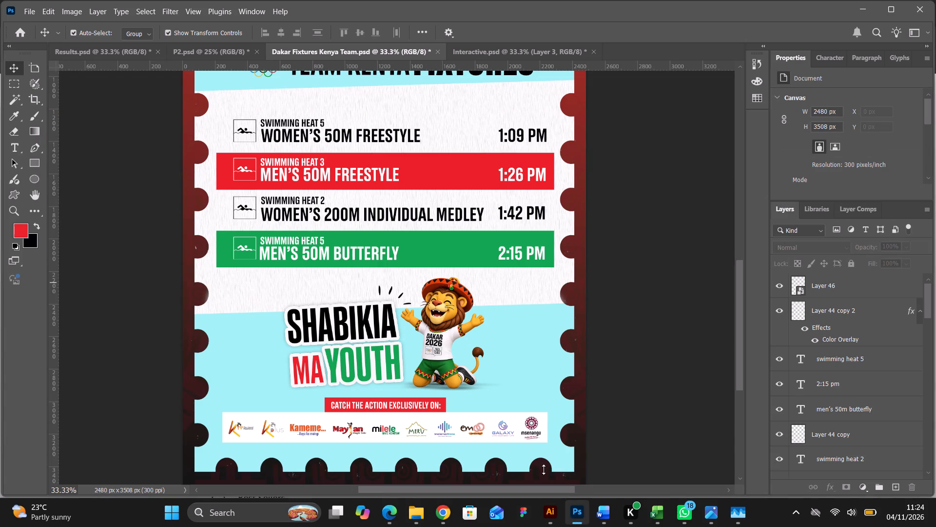
left_click(448, 510)
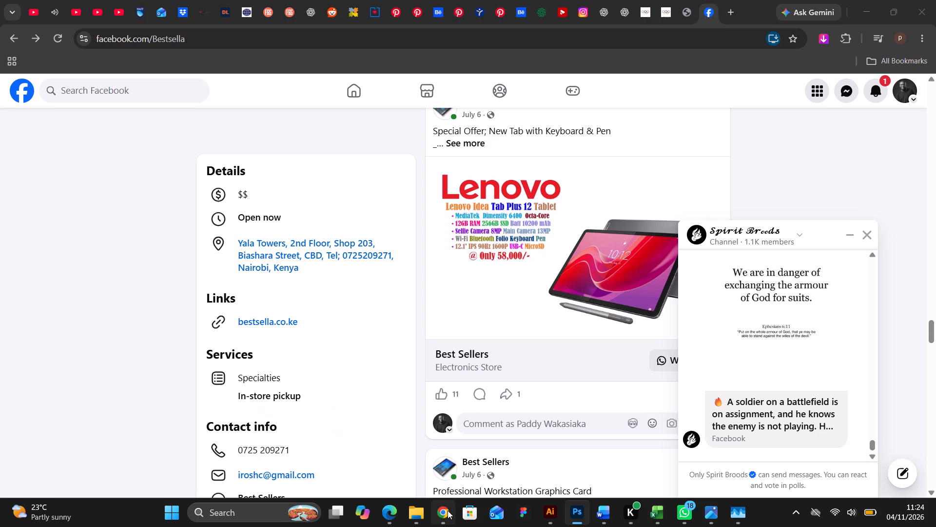
left_click(868, 235)
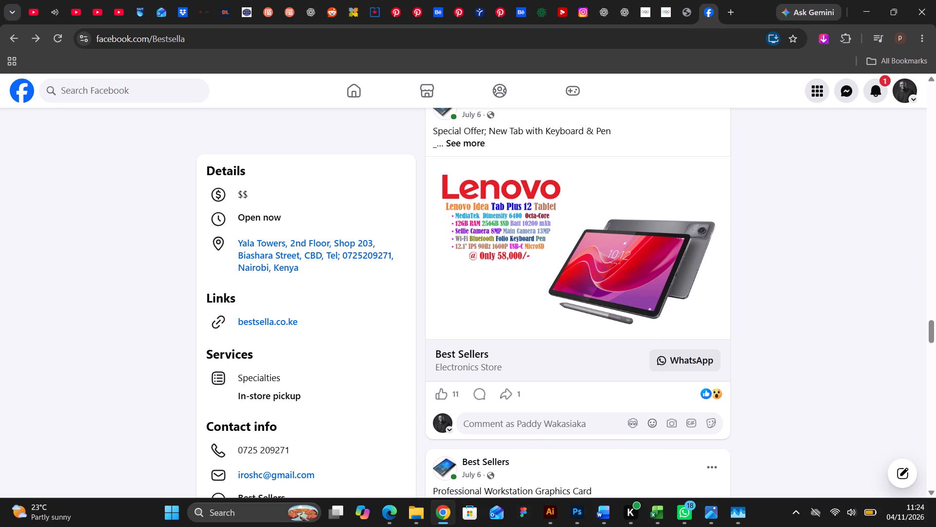
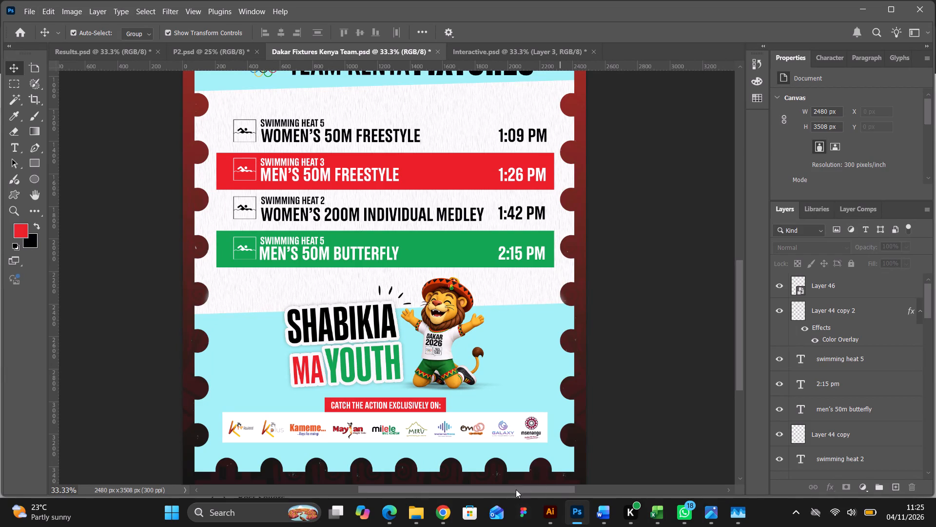
Switch to Chrome and examine the contact-side layouts on pages 2 and 3 of the Lease Plat business card PDF.
left_click(444, 509)
left_click(687, 20)
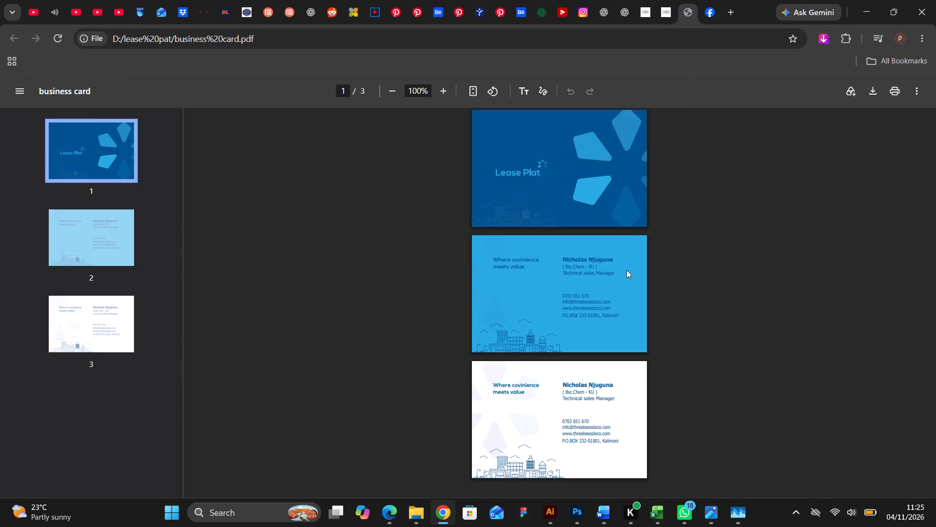
key("ctrl+equal")
key("ctrl+equal")
key("ctrl+equal")
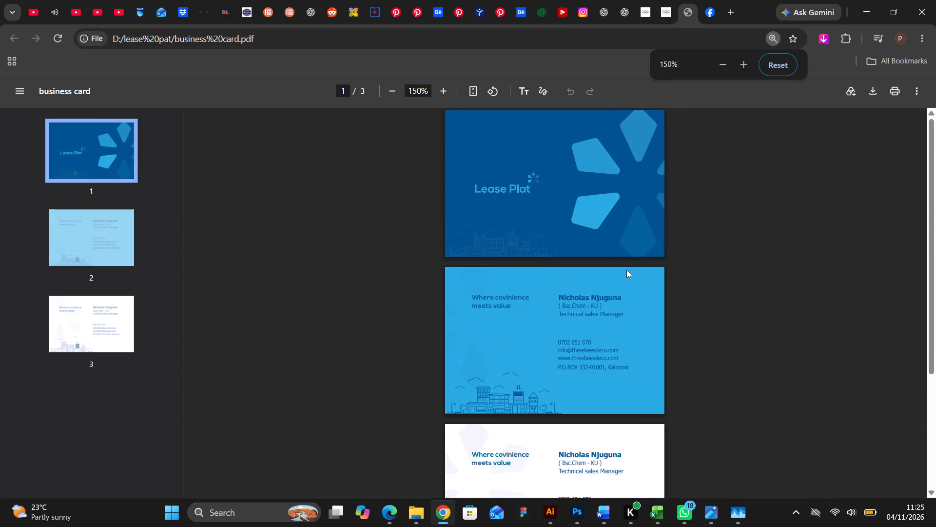
scroll(634, 278, "down", 4)
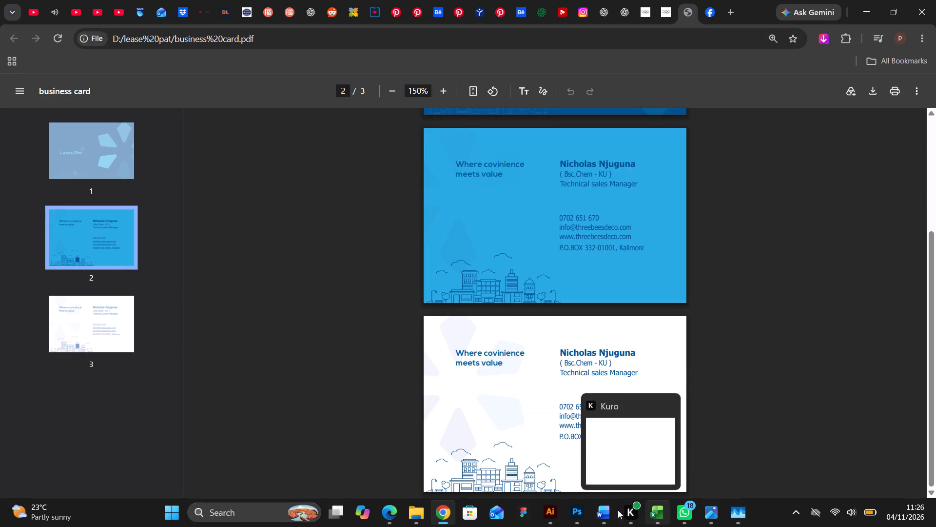
Switch back to the business card document in Illustrator.
left_click(560, 510)
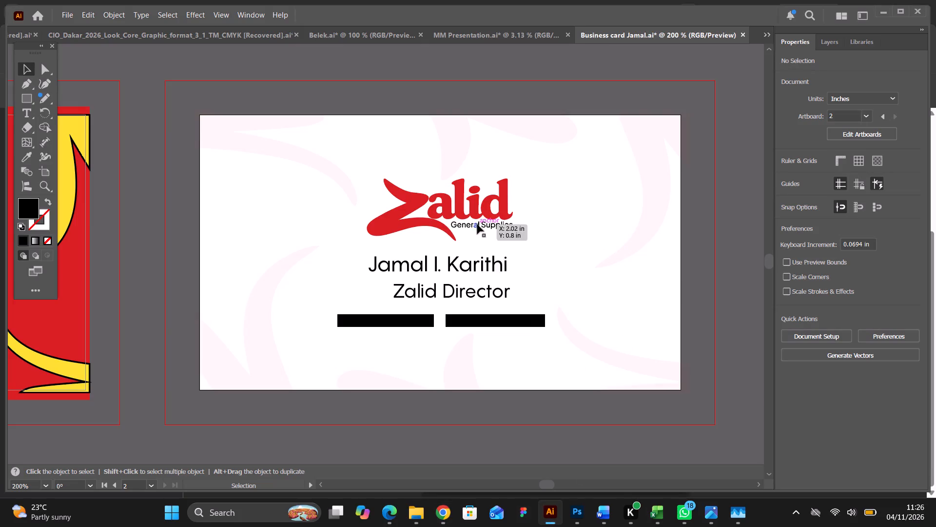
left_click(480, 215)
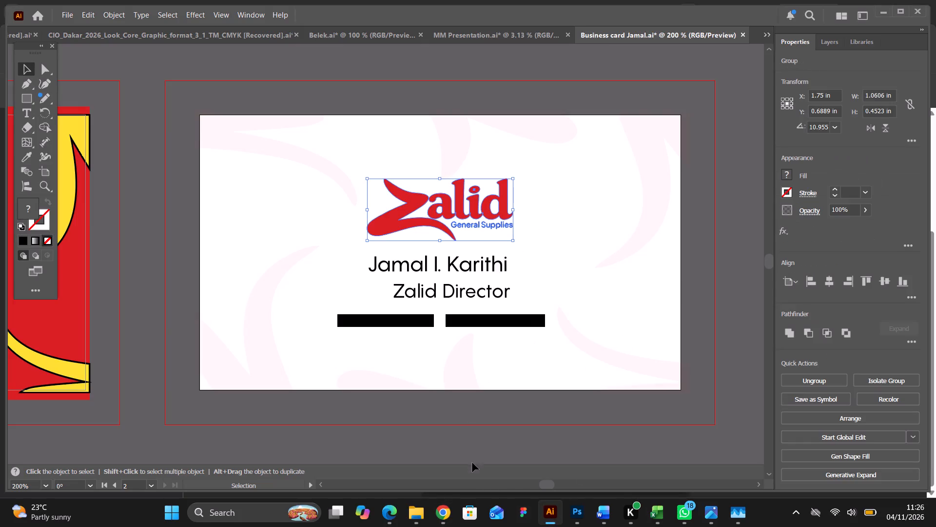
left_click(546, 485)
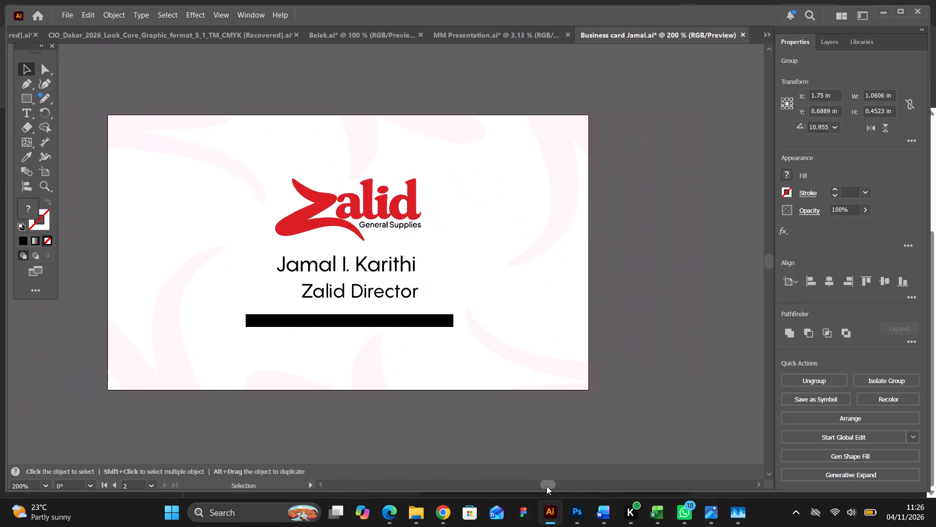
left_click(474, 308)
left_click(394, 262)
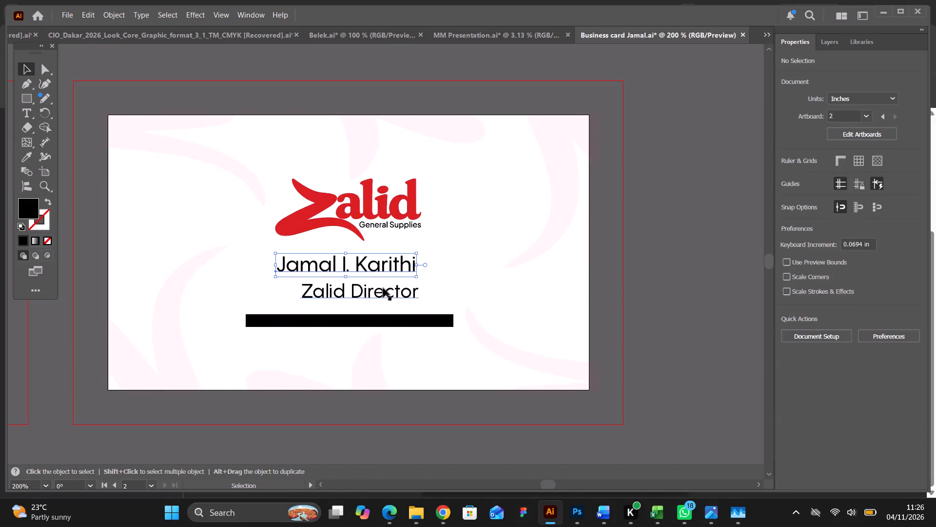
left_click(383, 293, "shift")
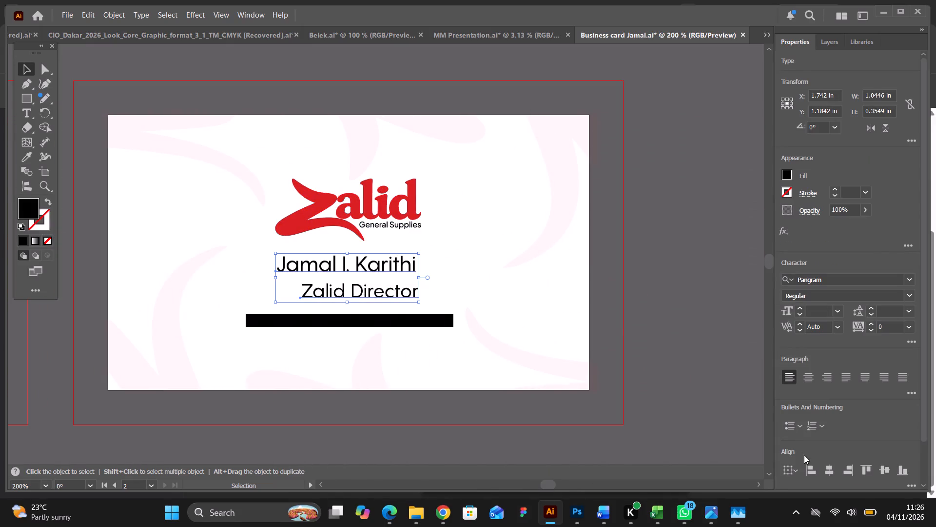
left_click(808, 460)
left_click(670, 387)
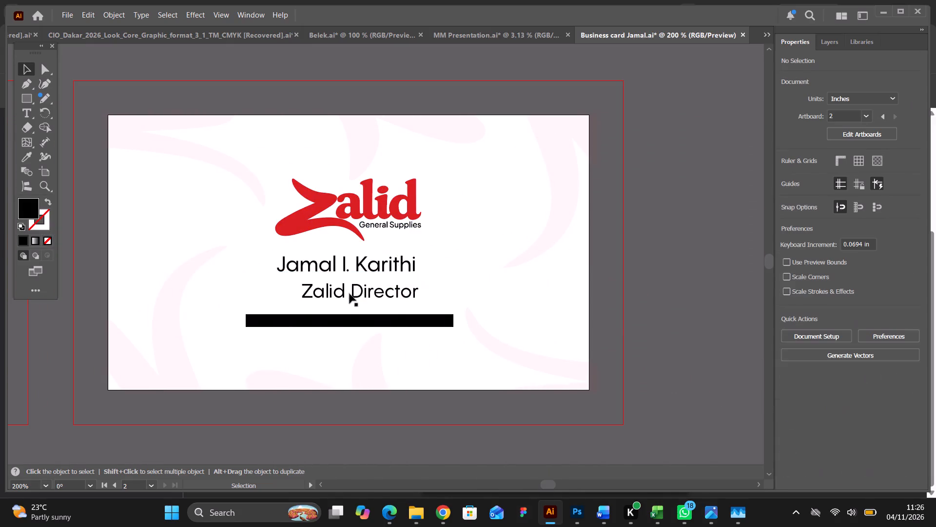
Delete the word "Zalid" from the title line beneath the name, leaving "Director".
left_click(350, 294)
double_click(345, 294)
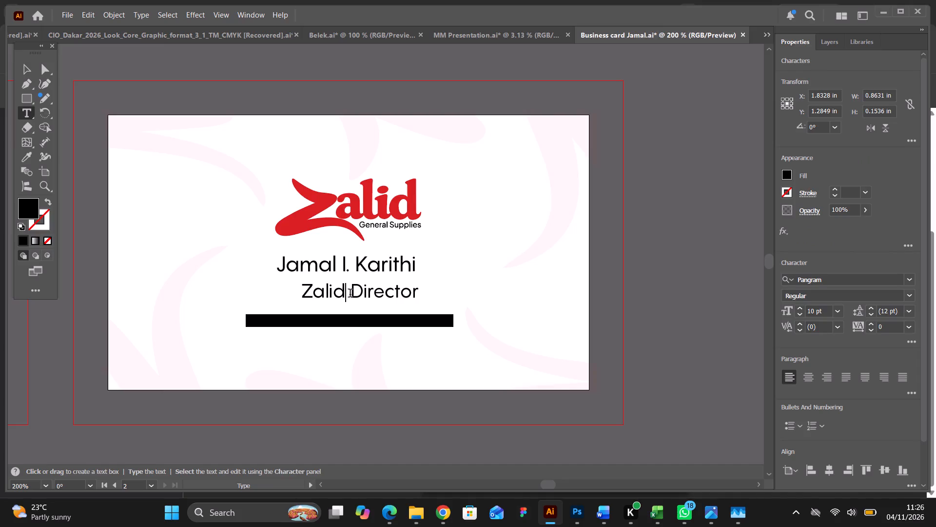
left_click_drag(352, 293, 287, 293)
key("BackSpace")
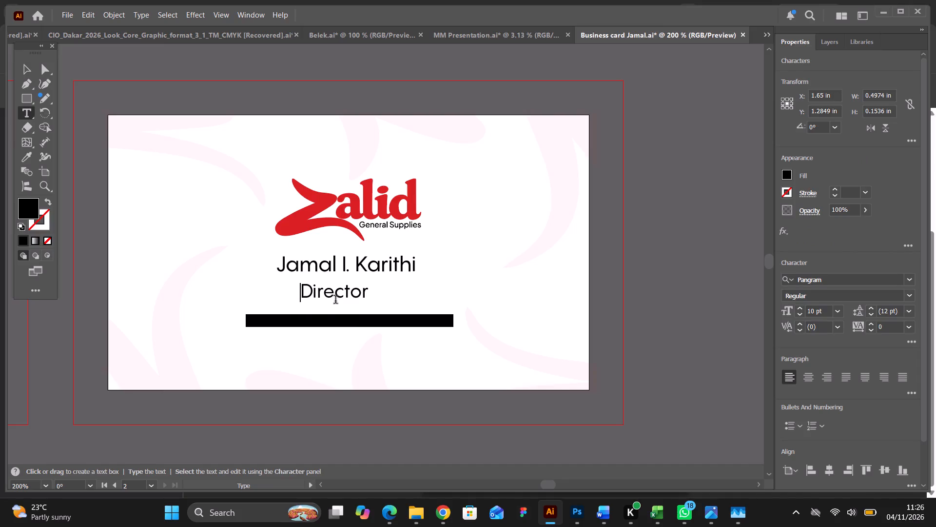
left_click(21, 71)
Change the name line's font to Montserrat in the Medium weight and deselect it.
left_click(388, 265)
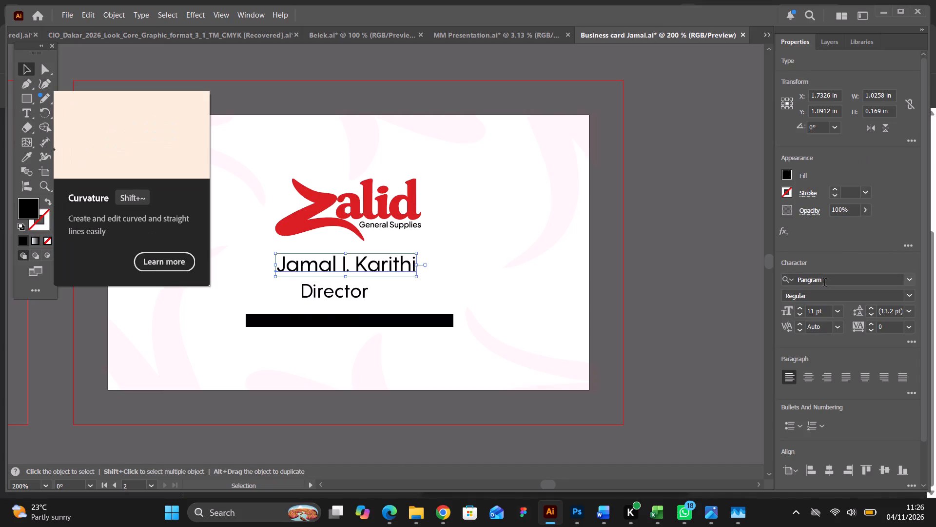
left_click(825, 284)
type("mon")
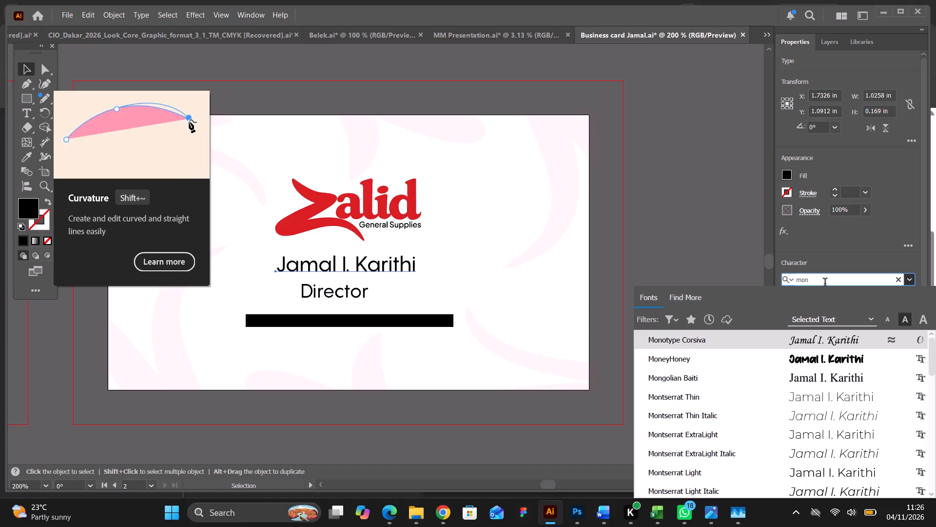
type("st")
key("BackSpace")
key("BackSpace")
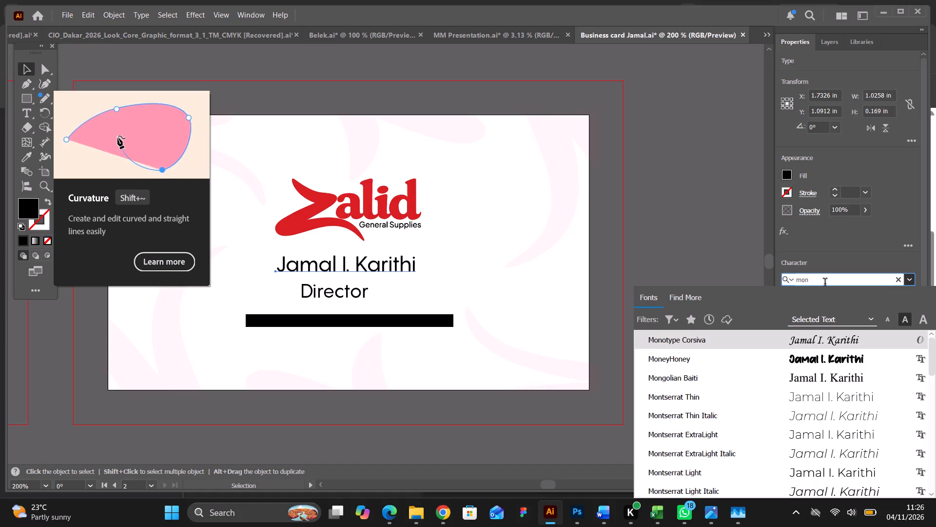
left_click(761, 395)
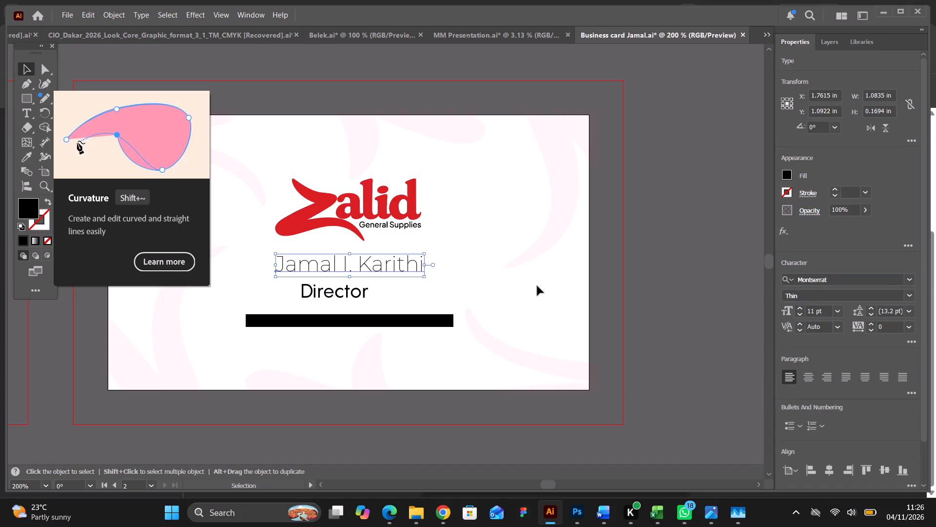
left_click(537, 286)
left_click(415, 267)
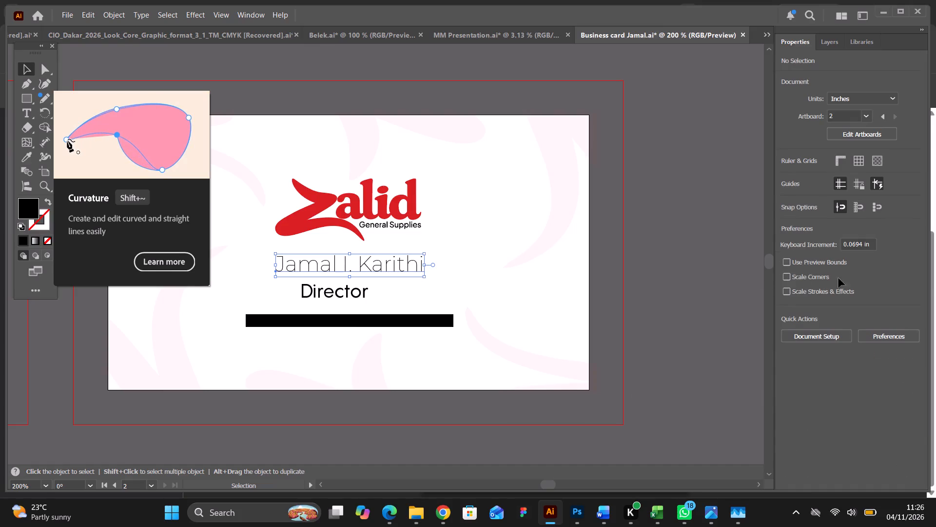
left_click(911, 300)
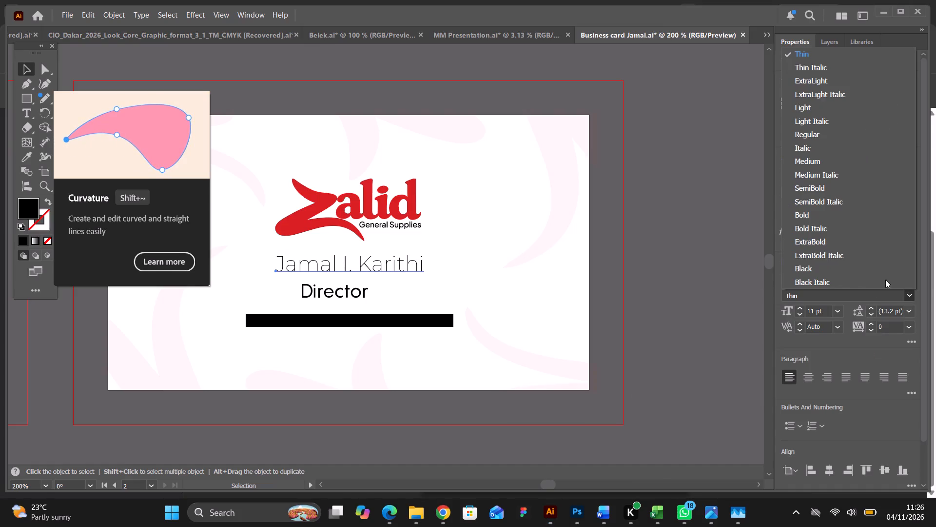
left_click(812, 166)
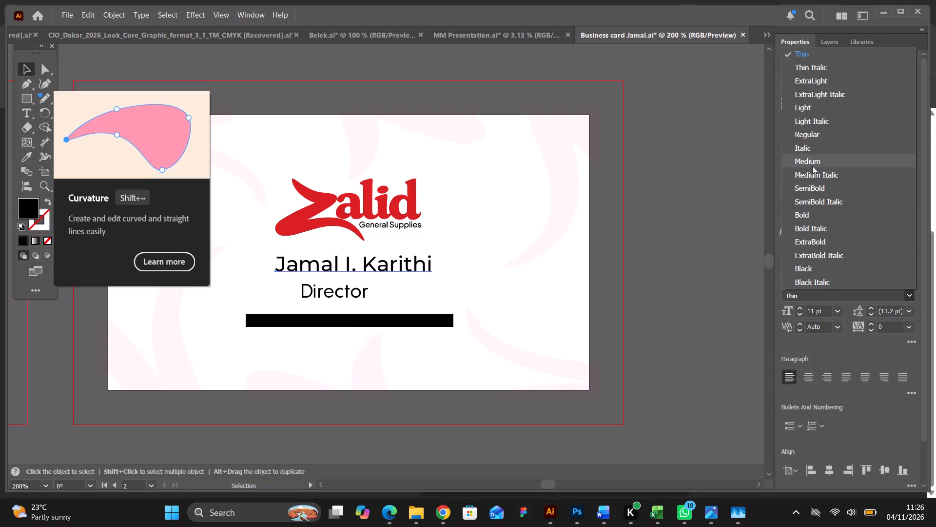
left_click(624, 306)
Draw a black-filled 3.5 by 2 in rectangle covering the whole white side of the card.
left_click(547, 486)
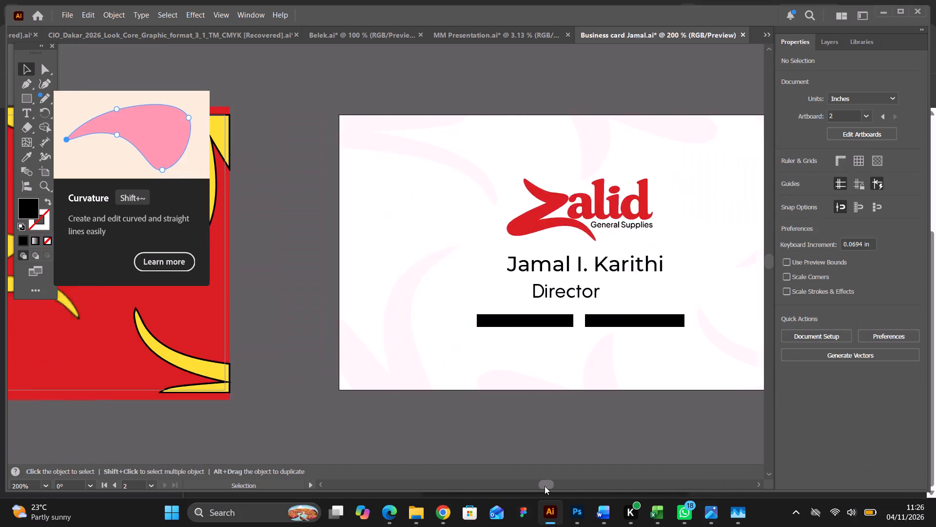
left_click(28, 99)
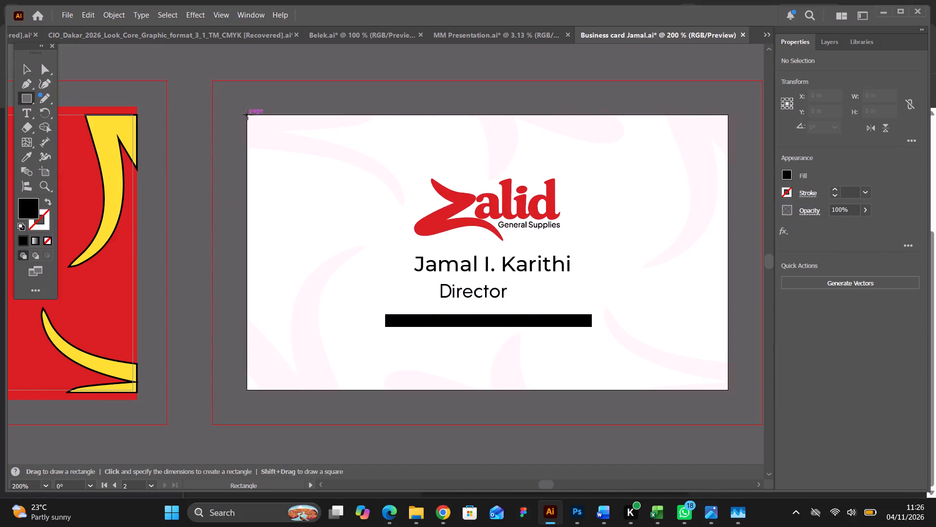
left_click_drag(248, 115, 723, 385)
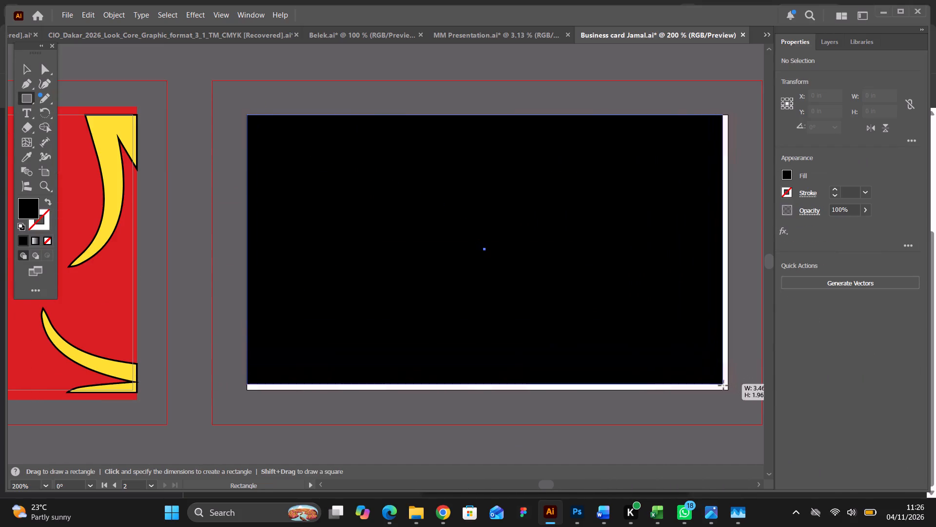
left_click_drag(723, 385, 727, 390)
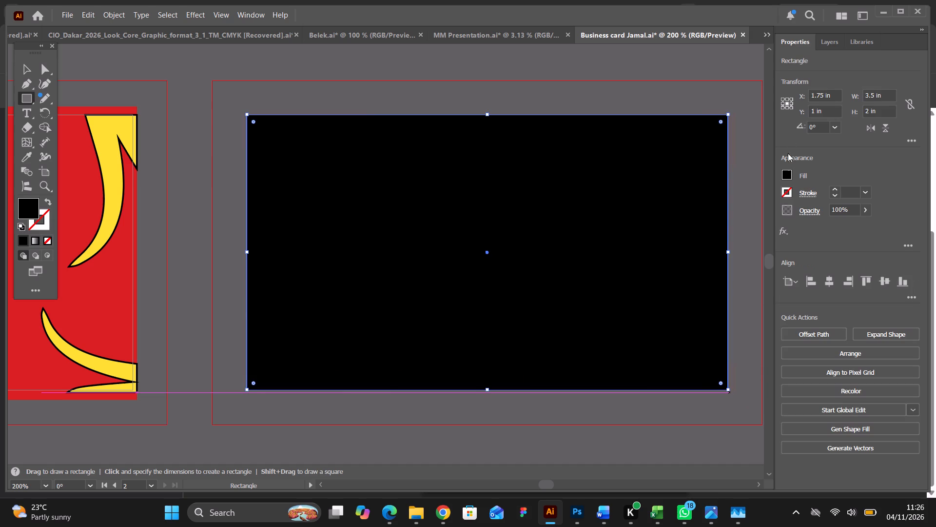
Multiply the black rectangle's width by .618 to make it 2.163 in wide.
left_click(873, 98)
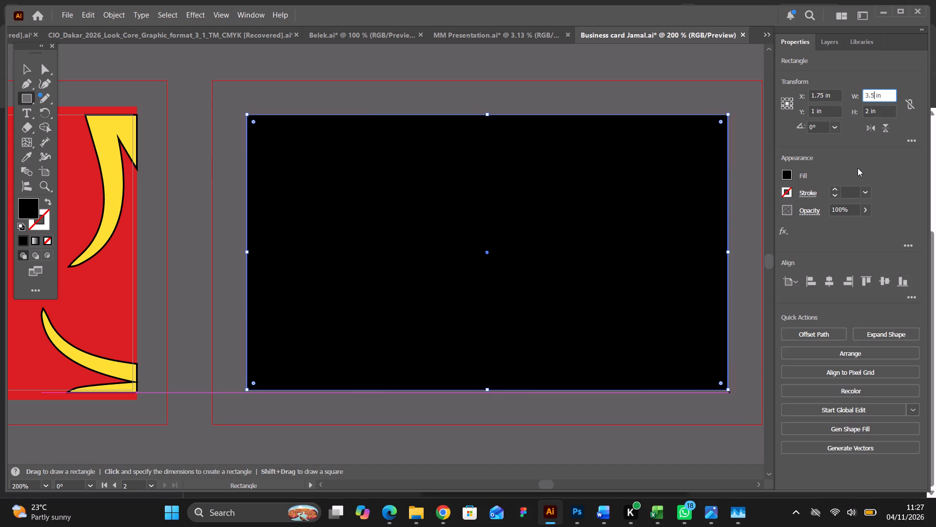
type("*.")
type("618")
key("Return")
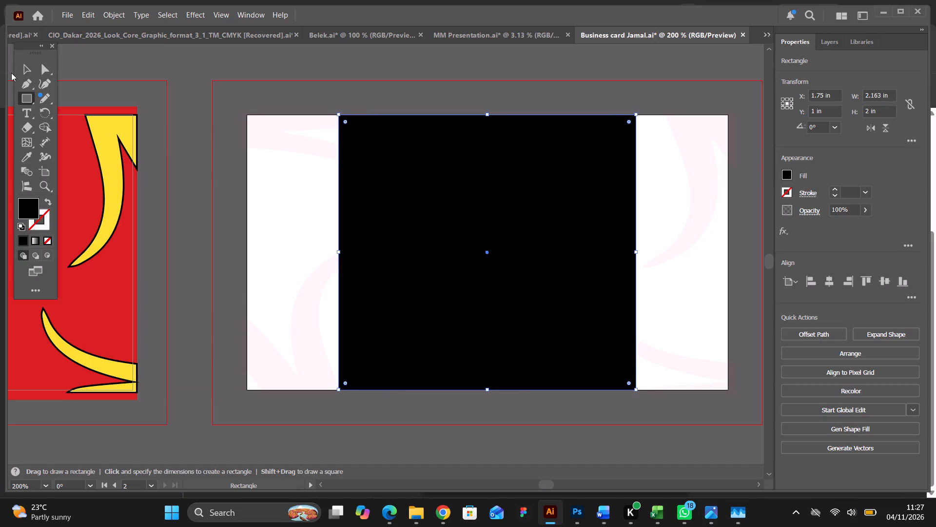
Move the rectangle horizontally until it sits flush with the card's right edge, and deselect it.
left_click(27, 69)
left_click_drag(399, 203, 467, 202)
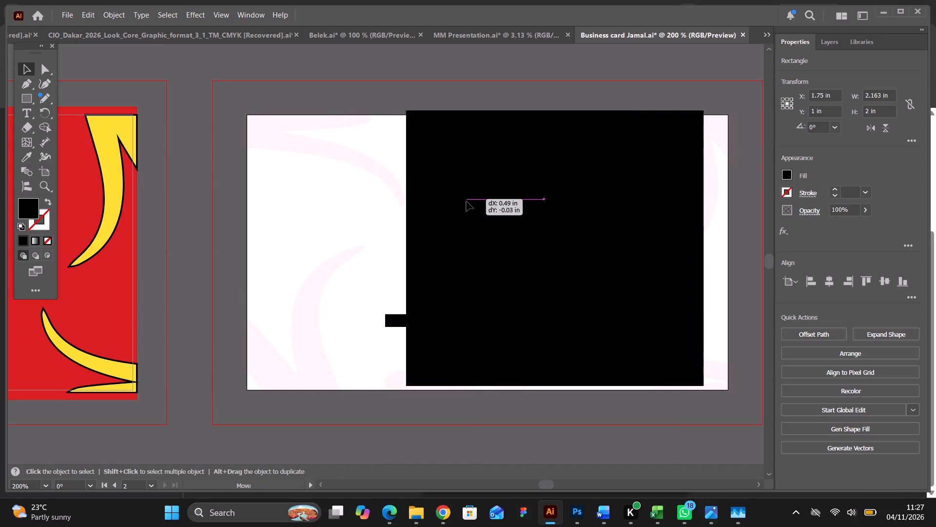
left_click_drag(467, 202, 487, 203)
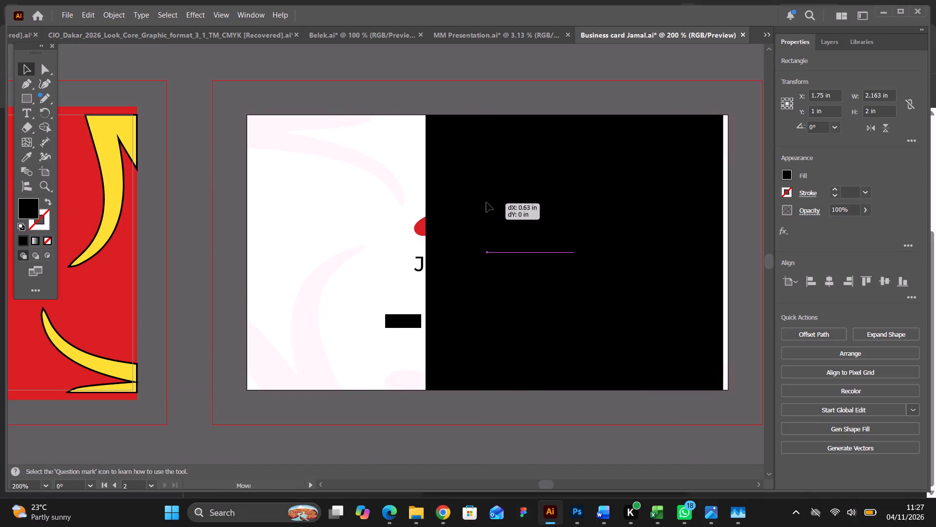
left_click_drag(487, 203, 491, 203)
left_click(376, 127)
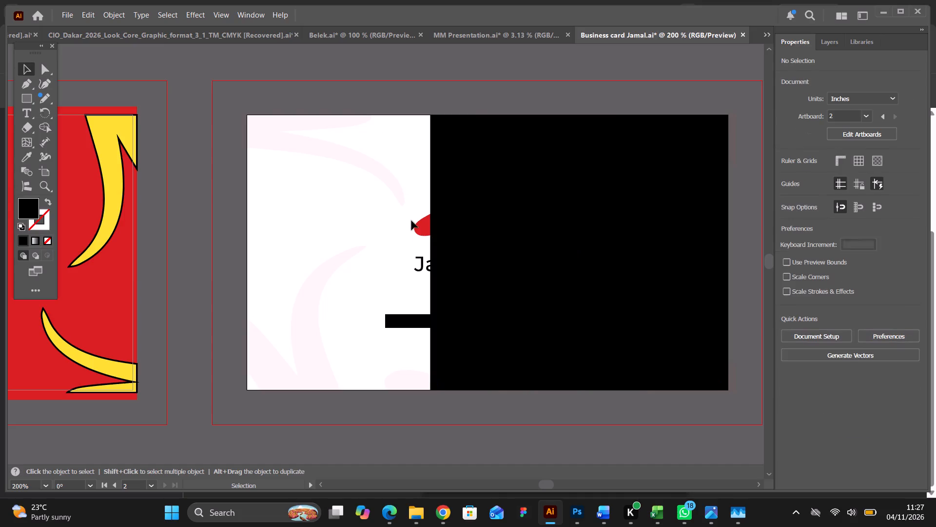
Move the name line up into the uncovered upper-left area of the card.
left_click(421, 266)
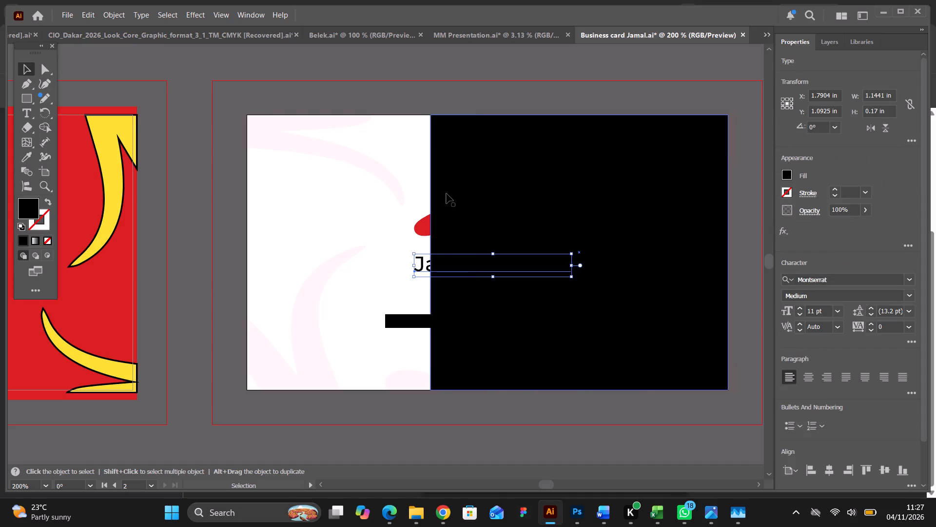
left_click_drag(422, 261, 289, 165)
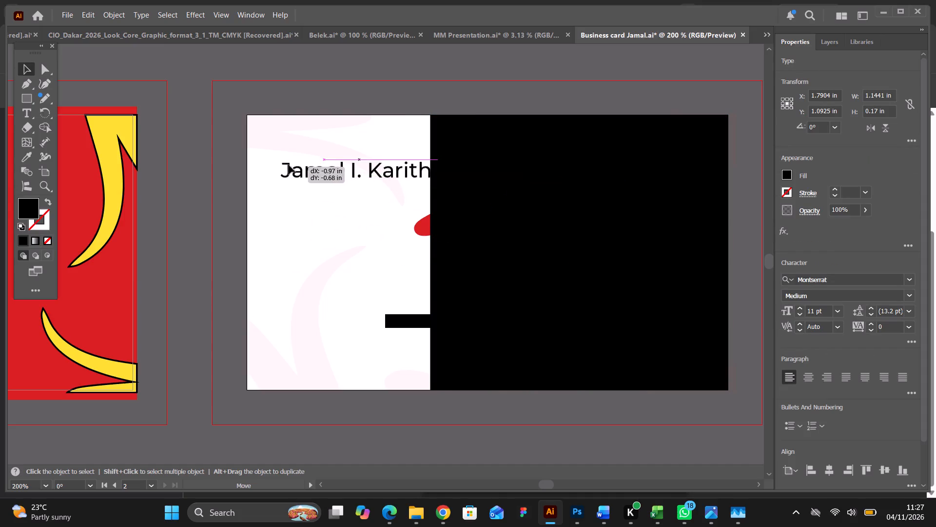
left_click_drag(289, 165, 287, 165)
Multiply the black rectangle's width by 0.618 again to make it 1.3367 in wide.
left_click(509, 185)
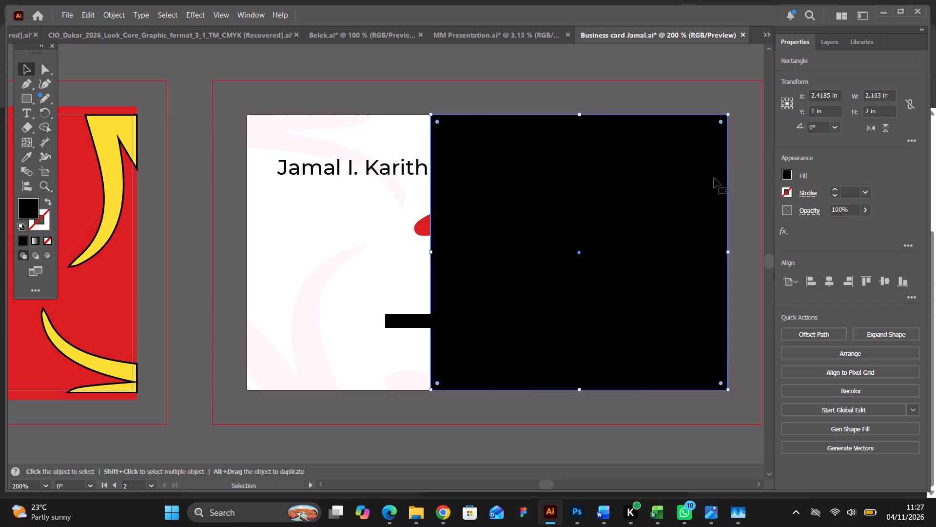
left_click(881, 94)
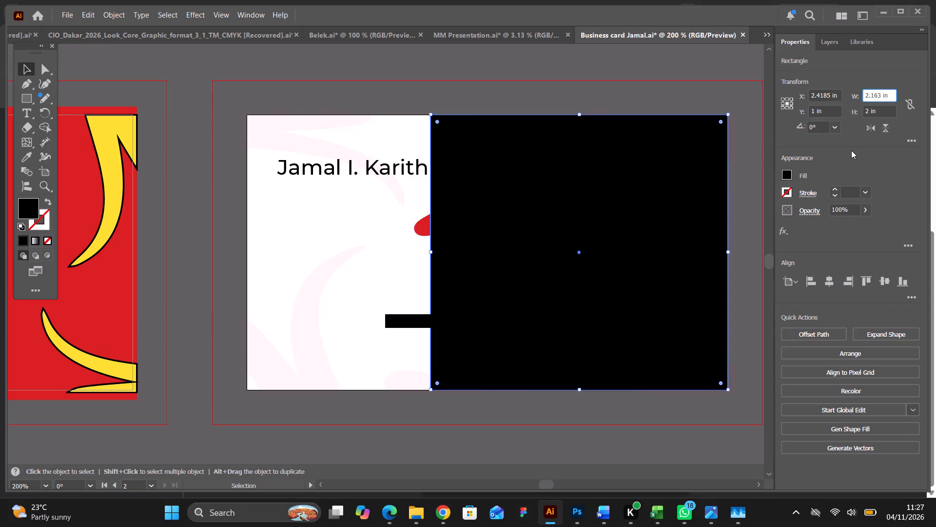
key("shift+asterisk")
type("0.")
type("6187")
key("BackSpace")
key("Return")
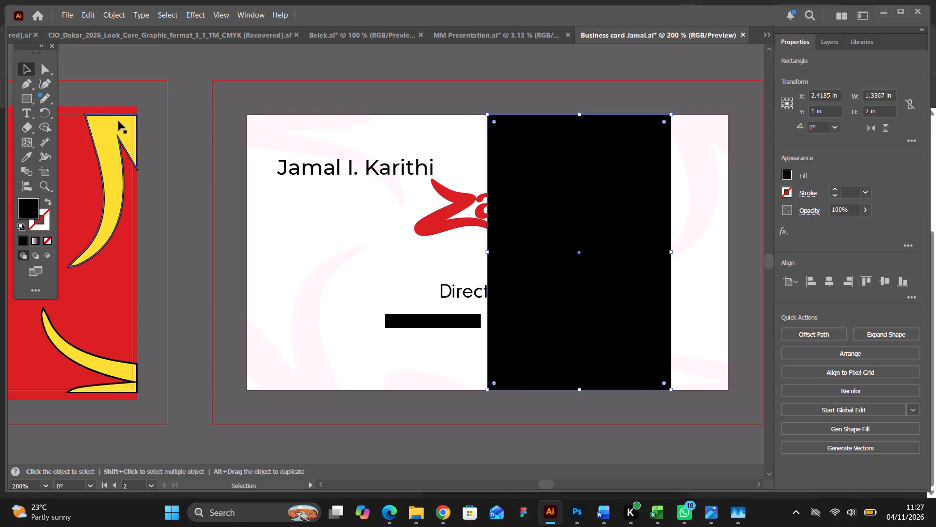
Move the black rectangle horizontally to the left part of the card, centred at about X 0.81 in.
left_click_drag(547, 238, 606, 237)
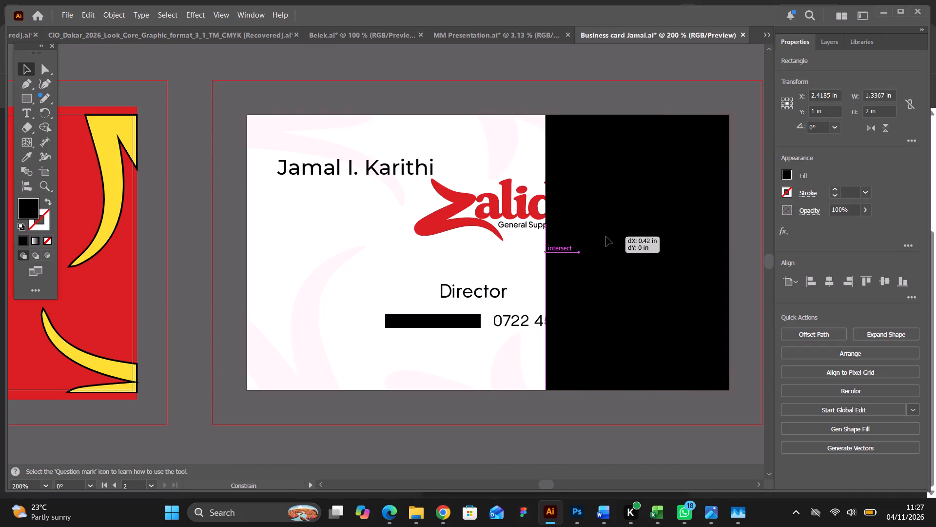
left_click_drag(606, 237, 605, 237)
left_click_drag(620, 238, 355, 239)
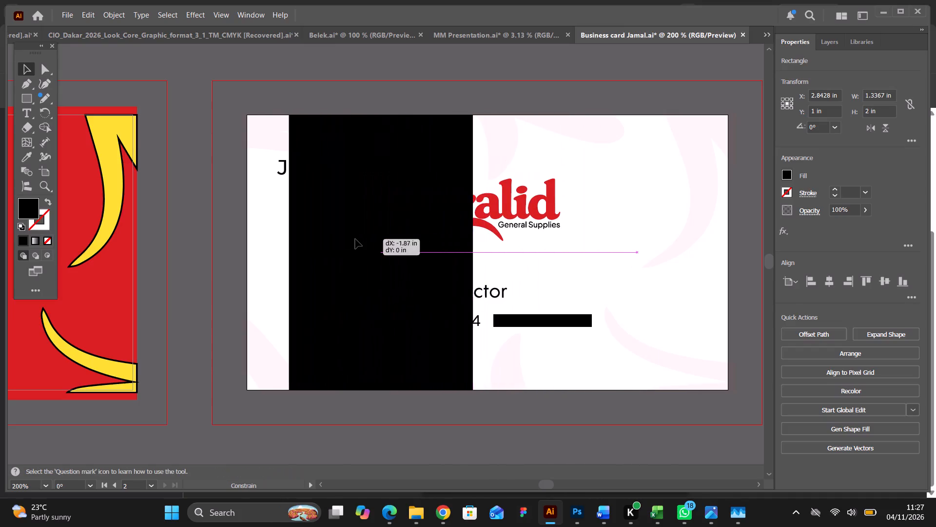
left_click_drag(355, 239, 331, 239)
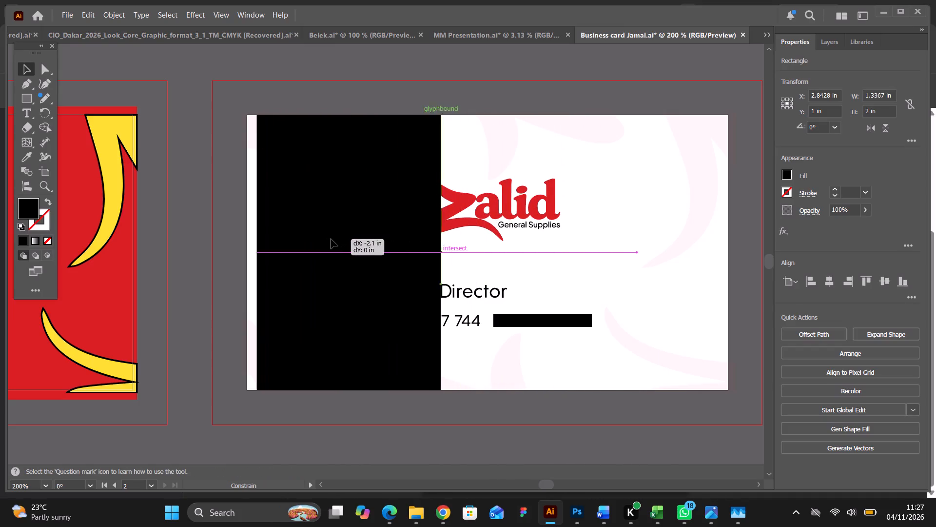
left_click_drag(331, 239, 341, 240)
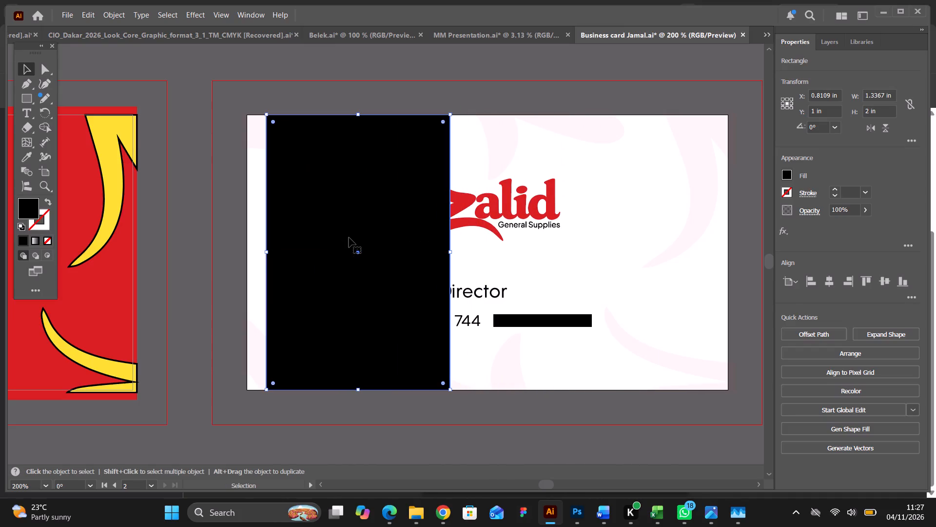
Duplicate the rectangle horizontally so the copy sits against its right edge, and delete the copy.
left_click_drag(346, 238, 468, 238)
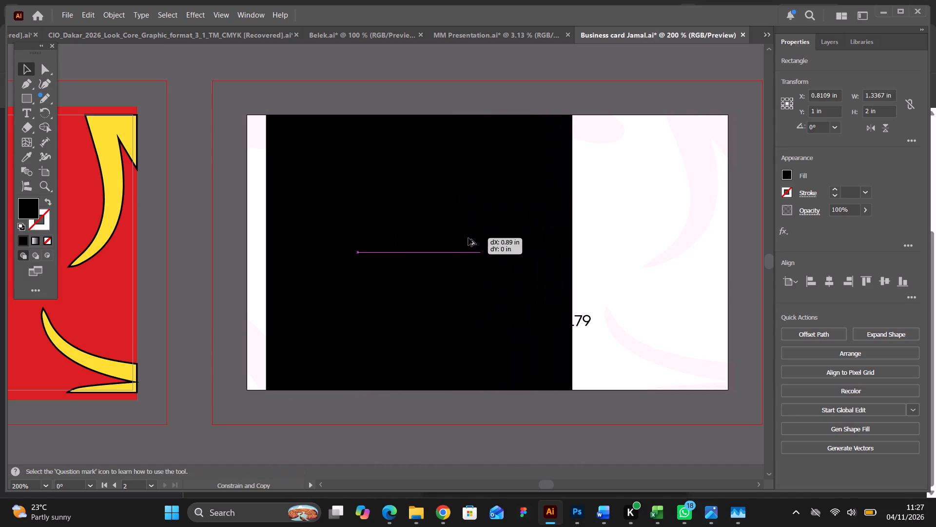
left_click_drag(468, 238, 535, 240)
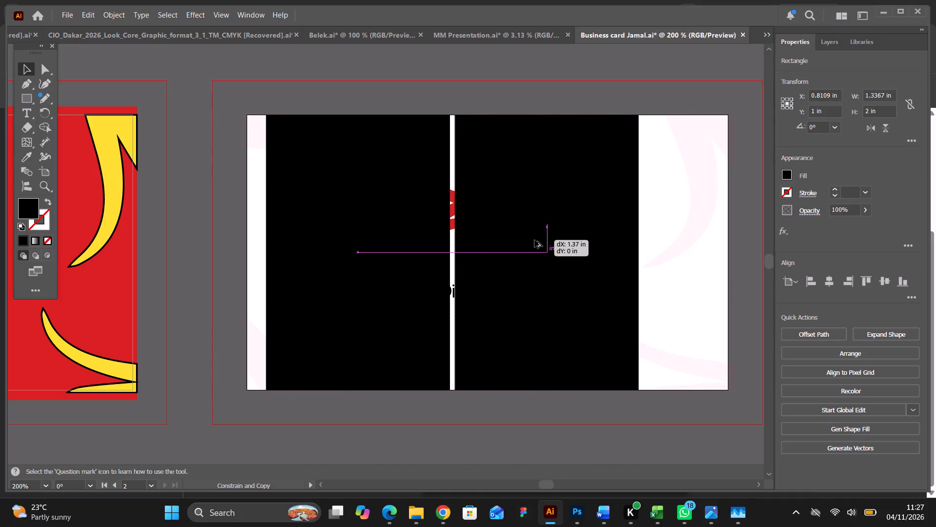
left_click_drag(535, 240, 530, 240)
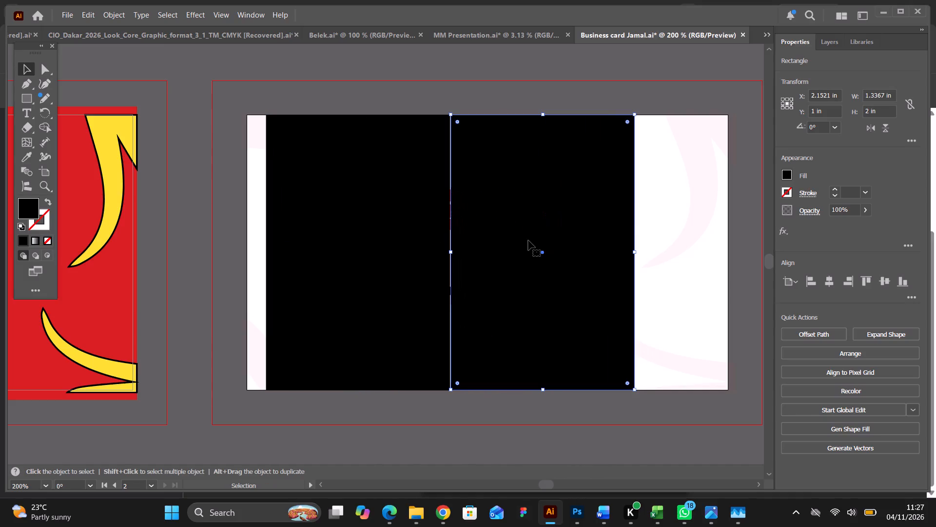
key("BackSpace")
Swap the rectangle's fill and stroke to make it an unfilled 1 pt black outline, and deselect it.
left_click(426, 243)
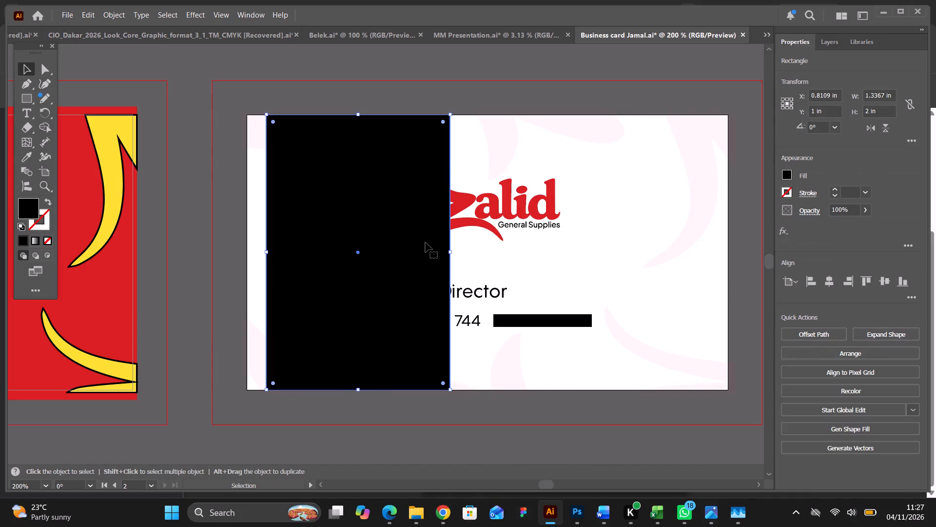
left_click(51, 203)
left_click(207, 203)
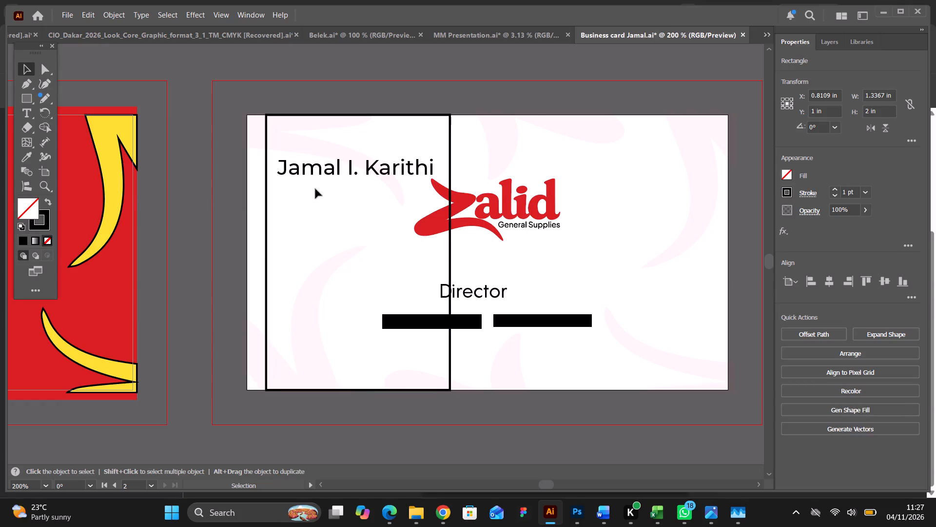
Restyle the name line to 13 pt Montserrat ExtraBold and align its start with the outlined rectangle's left edge.
left_click(325, 173)
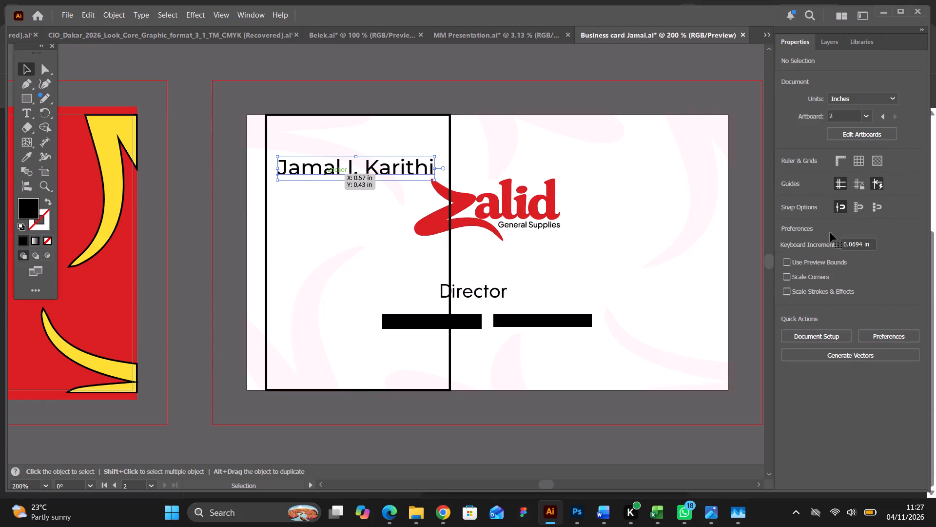
left_click(797, 310)
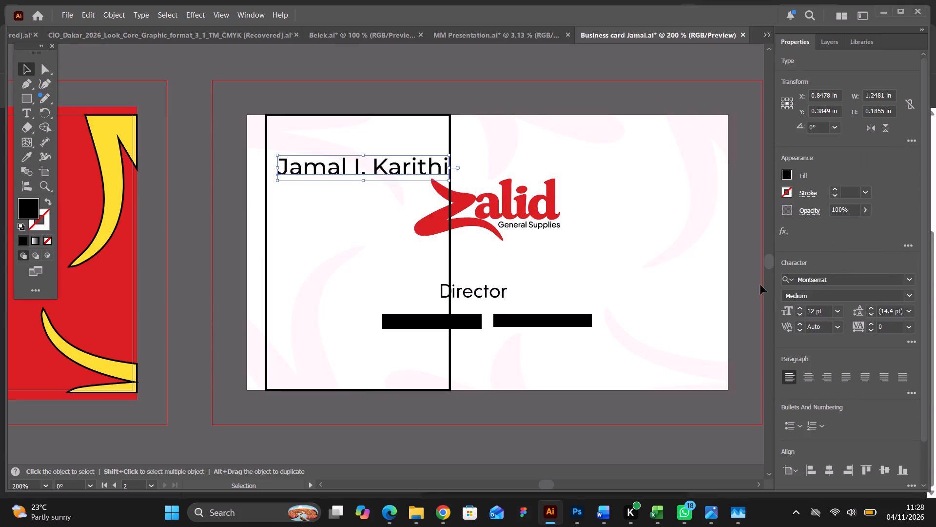
left_click(800, 310)
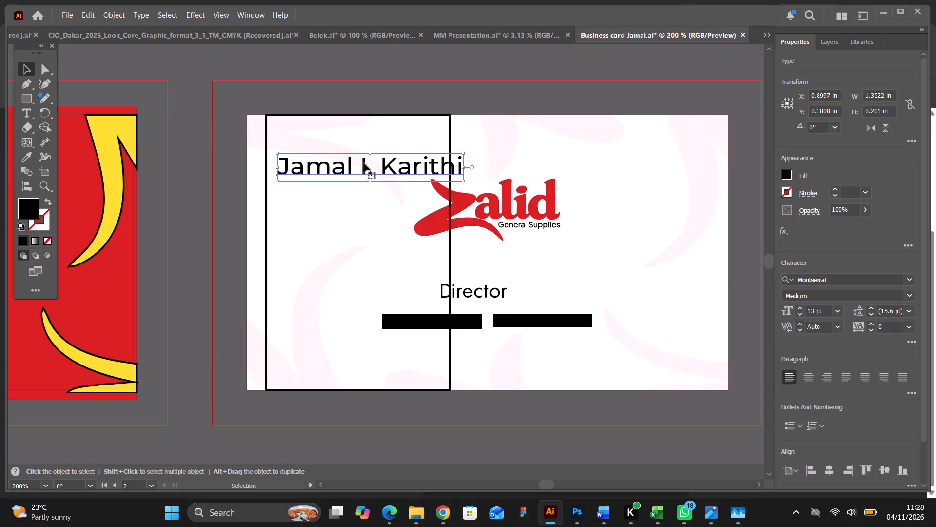
left_click_drag(362, 165, 351, 167)
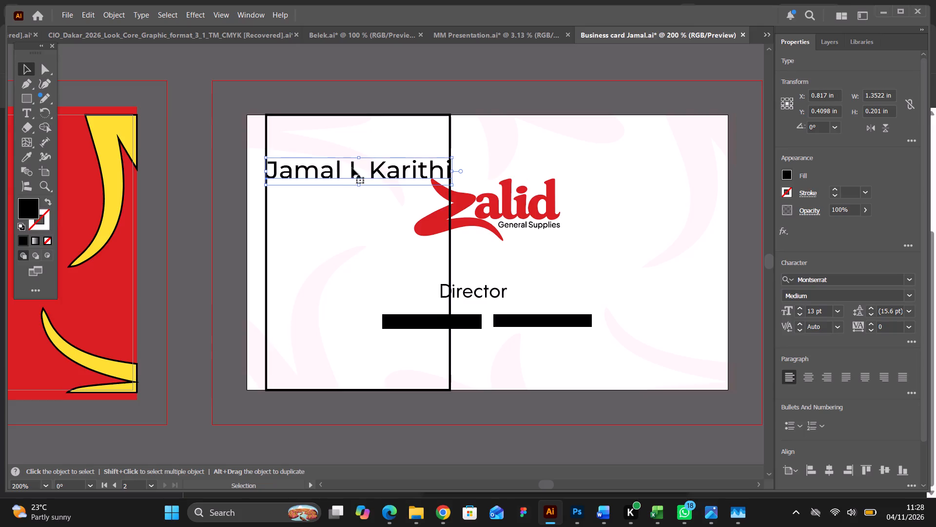
left_click(908, 296)
left_click(826, 243)
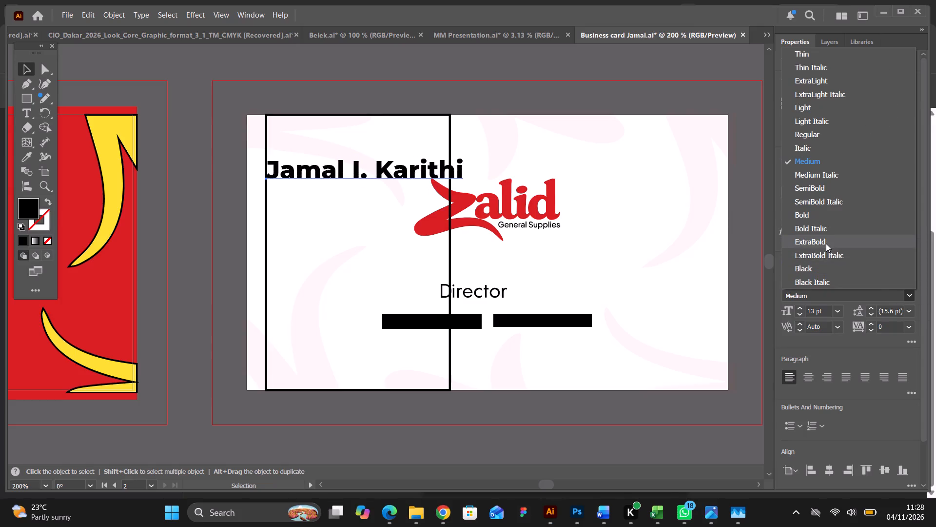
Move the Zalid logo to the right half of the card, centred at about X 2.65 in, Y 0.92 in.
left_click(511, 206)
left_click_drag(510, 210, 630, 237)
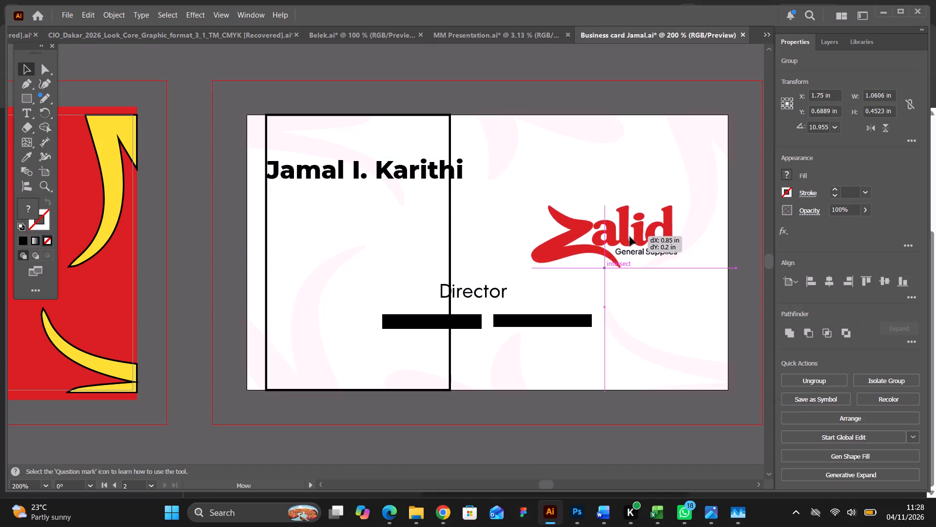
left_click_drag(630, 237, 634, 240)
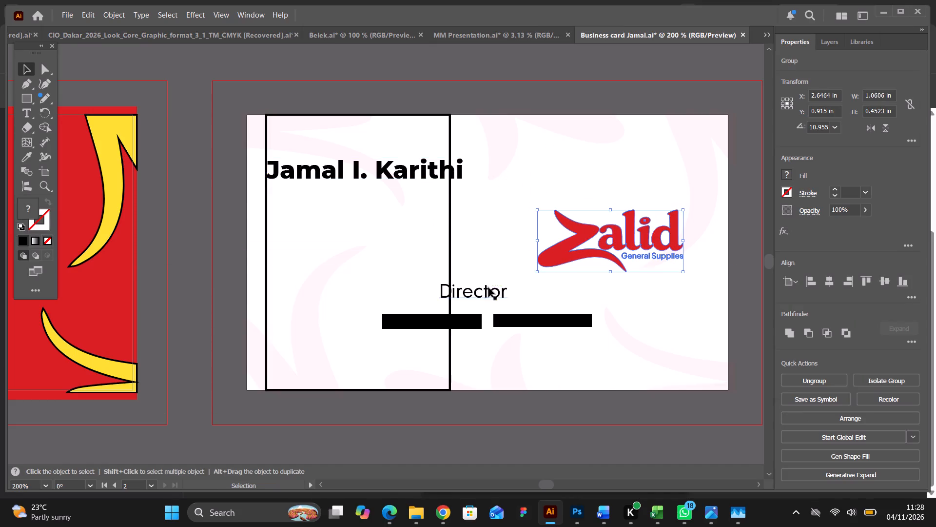
Place the Director title left-aligned beneath the name, copy the name's text style onto it with the Eyedropper, and deselect.
left_click_drag(488, 288, 316, 202)
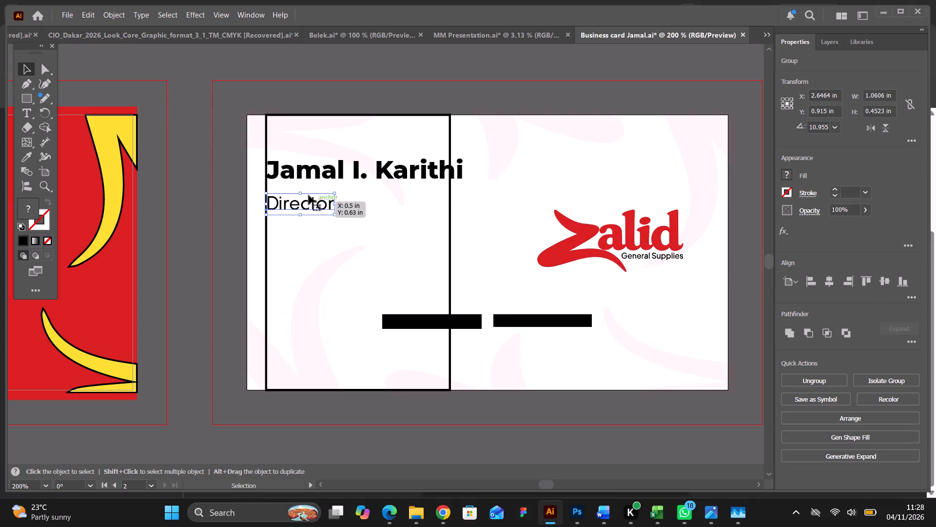
left_click(26, 159)
left_click(289, 167)
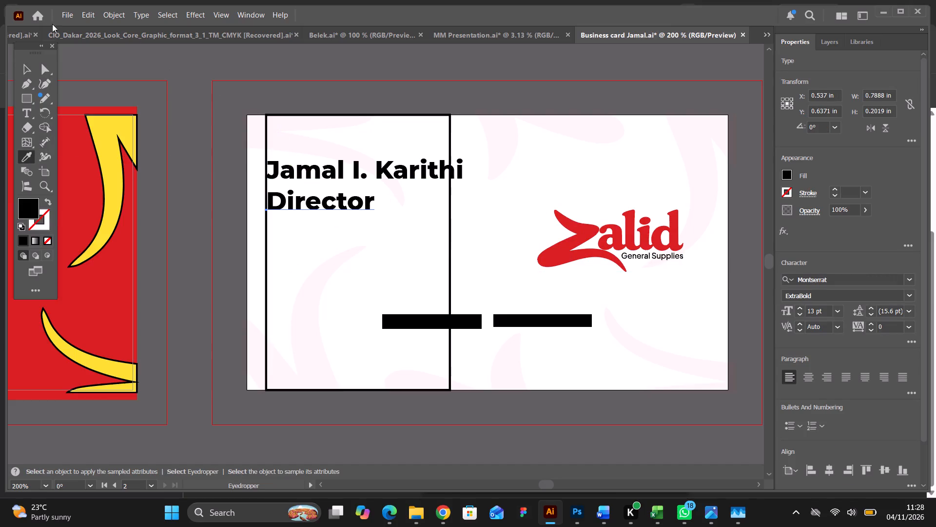
left_click(25, 69)
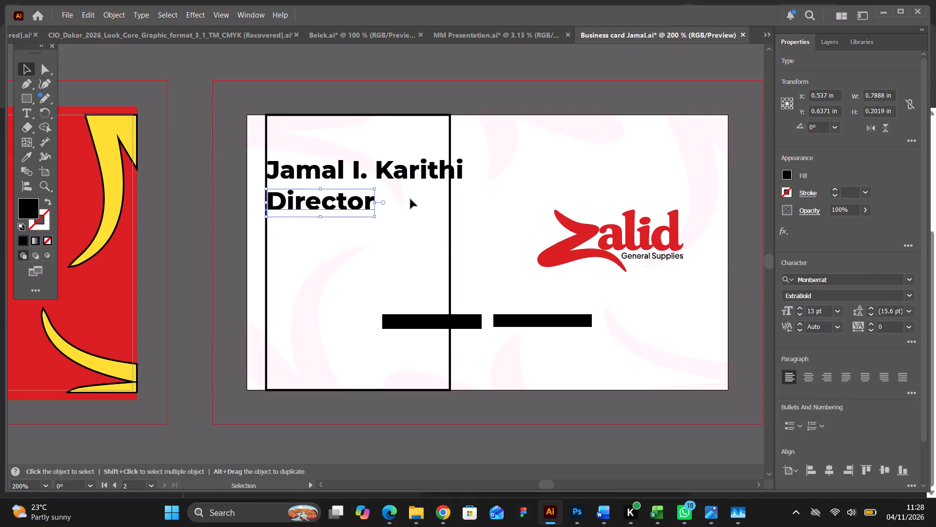
left_click(411, 217)
Move the name and title together horizontally to the right side of the card.
left_click(337, 173)
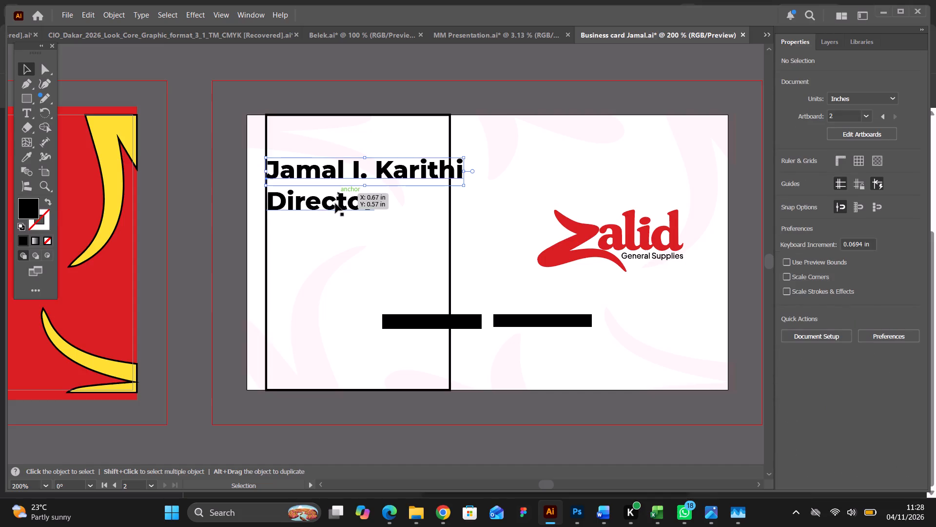
left_click(335, 203, "shift")
left_click_drag(314, 170, 570, 170)
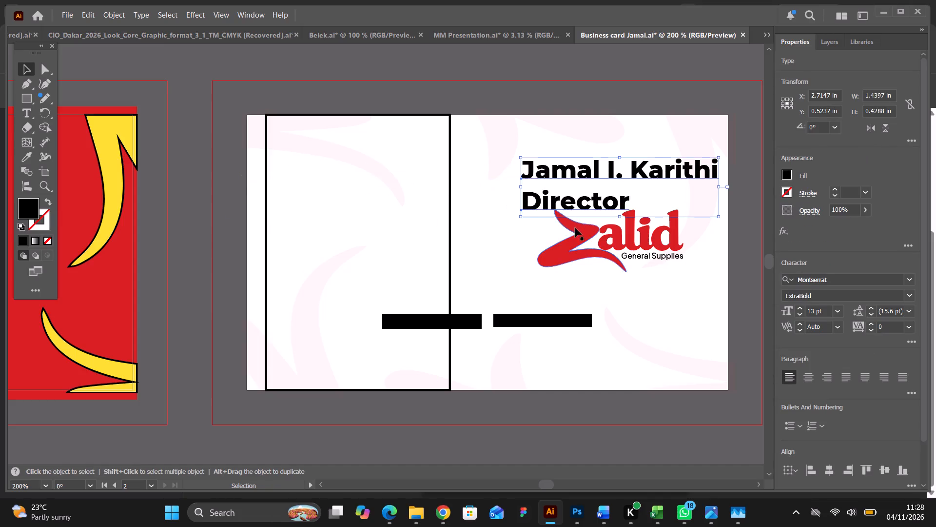
Move the Zalid logo into the upper half of the outlined rectangle, centred between its sides.
left_click(575, 228)
left_click_drag(620, 242, 359, 203)
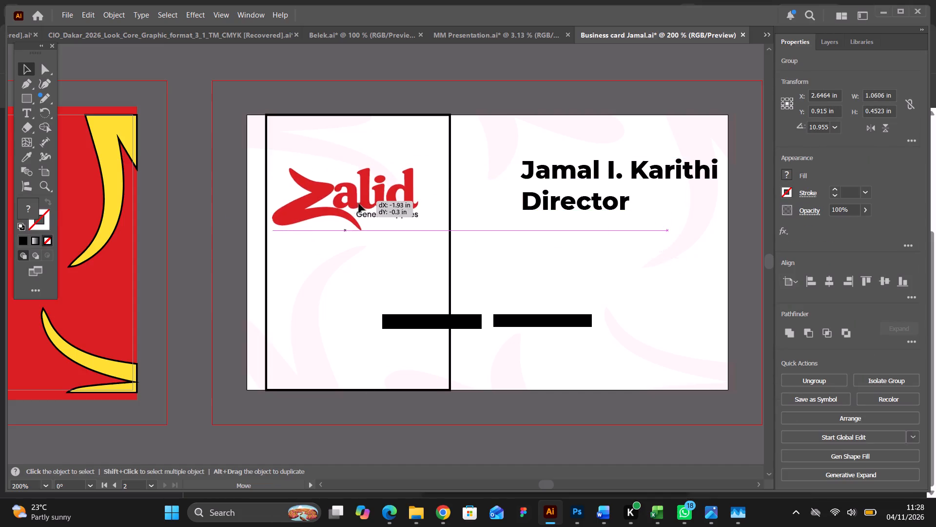
left_click_drag(359, 203, 368, 217)
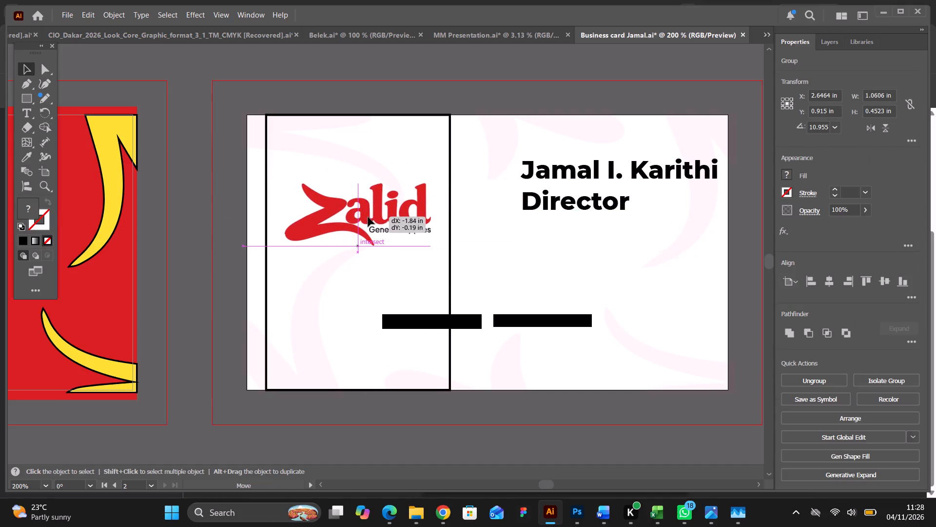
left_click_drag(368, 217, 370, 207)
Shift the name and title together down and left to sit beside the logo at about X 2.43 in, Y 0.65 in, and deselect.
left_click(577, 176)
left_click(568, 204, "shift")
left_click_drag(574, 175, 571, 189)
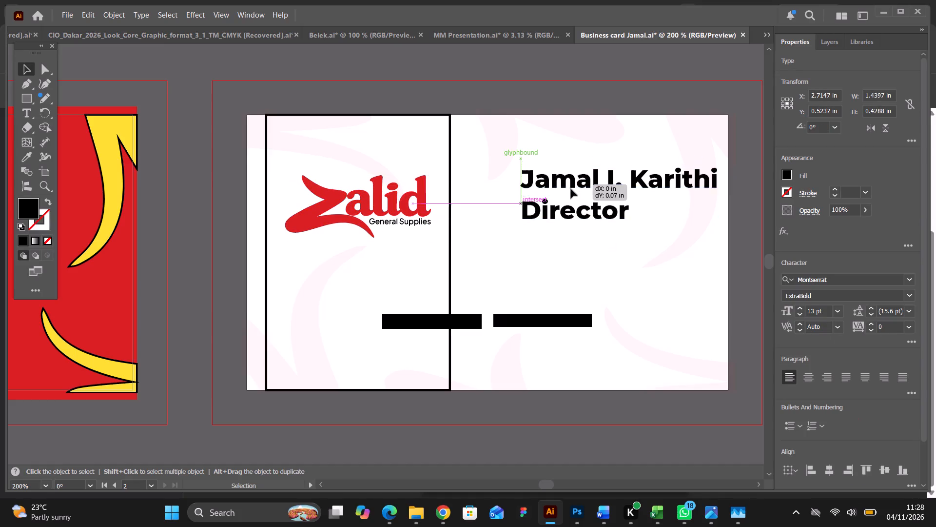
left_click_drag(571, 189, 539, 195)
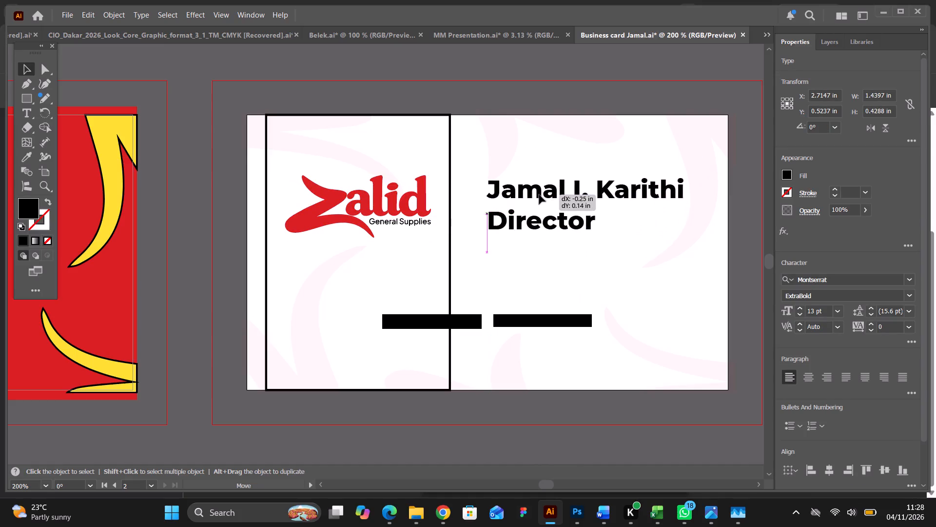
left_click_drag(539, 195, 534, 194)
left_click(546, 269)
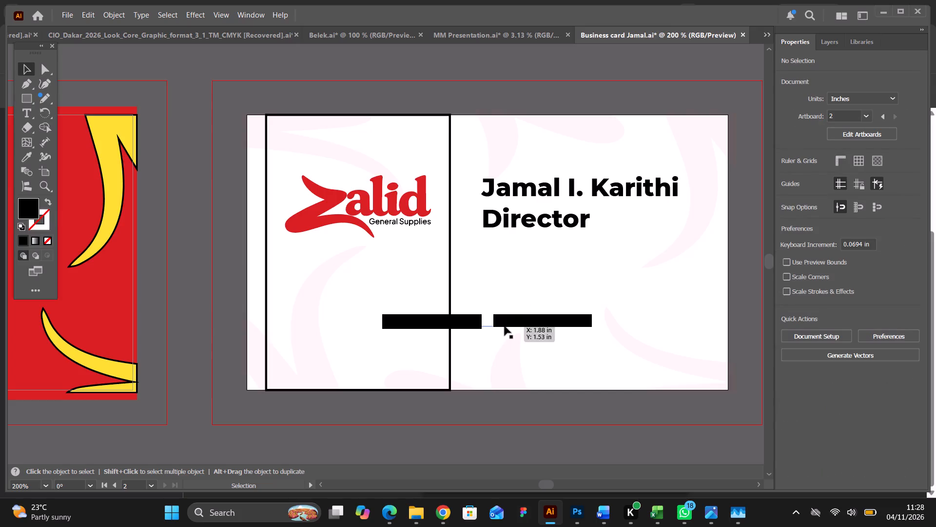
Move the phone number line beneath the Director title, aligned with the title's left edge.
left_click_drag(505, 326, 603, 269)
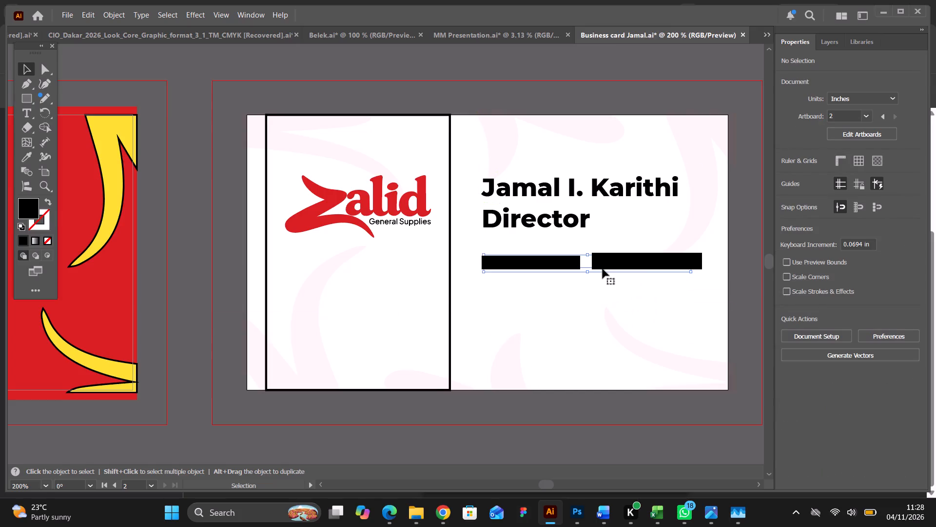
Cut the second phone number out of the line and paste it two lines below the first, within the same text.
double_click(599, 267)
left_click_drag(594, 263, 673, 267)
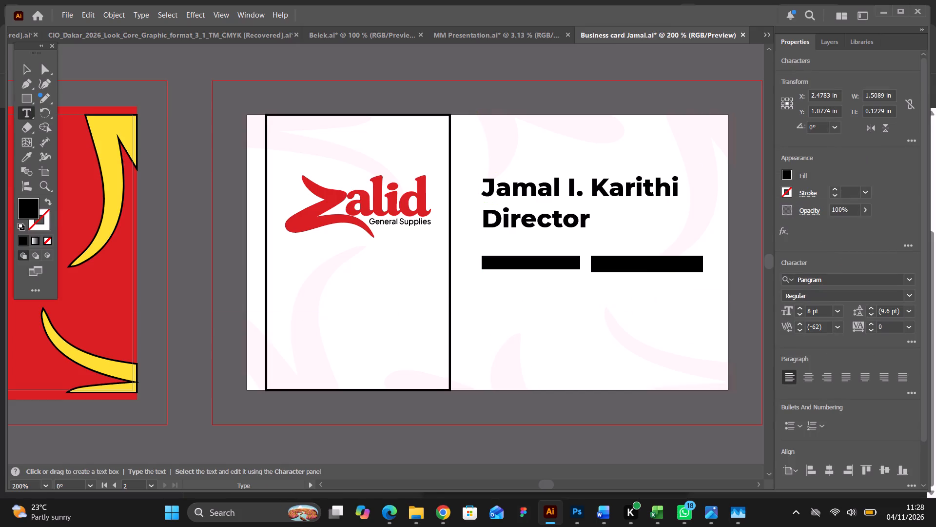
left_click_drag(673, 267, 698, 267)
key("ctrl+c")
key("ctrl+x")
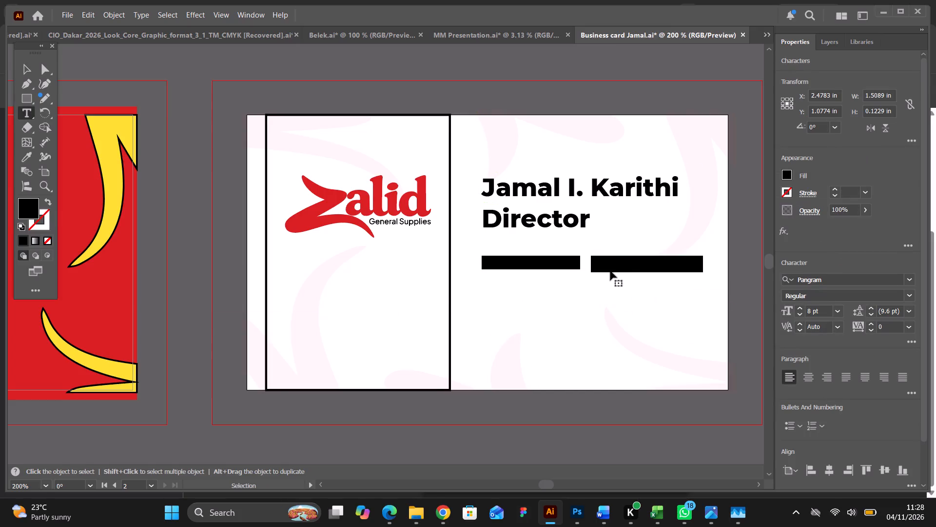
key("BackSpace")
key("BackSpace")
key("BackSpace")
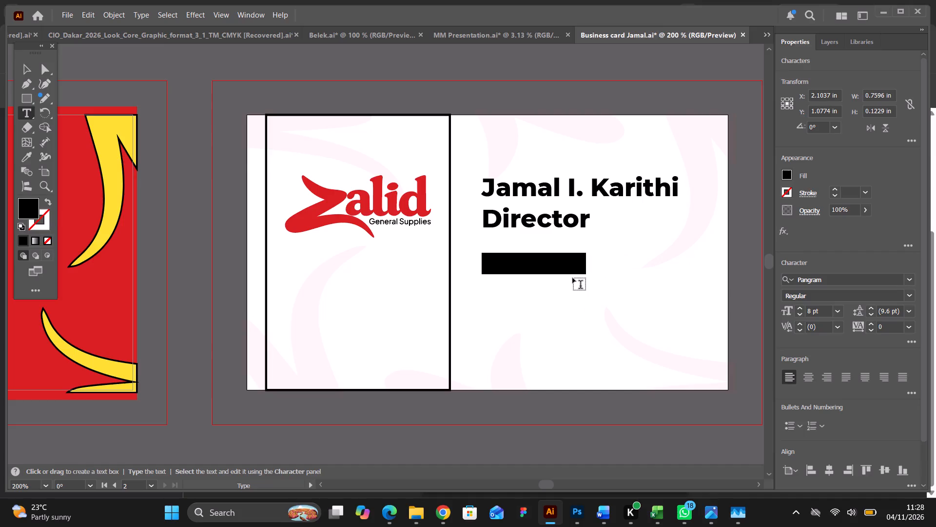
key("BackSpace")
key("ctrl+z")
key("Return")
key("Return")
key("ctrl+v")
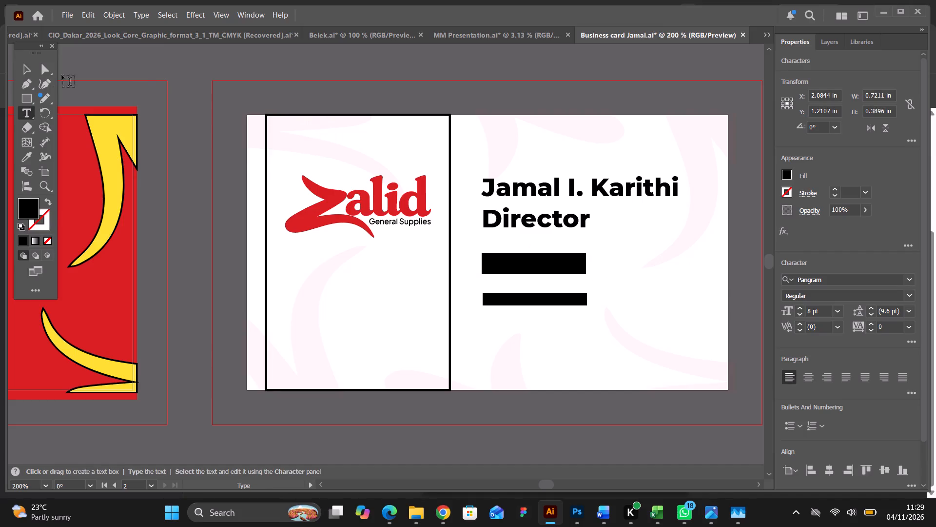
left_click(28, 72)
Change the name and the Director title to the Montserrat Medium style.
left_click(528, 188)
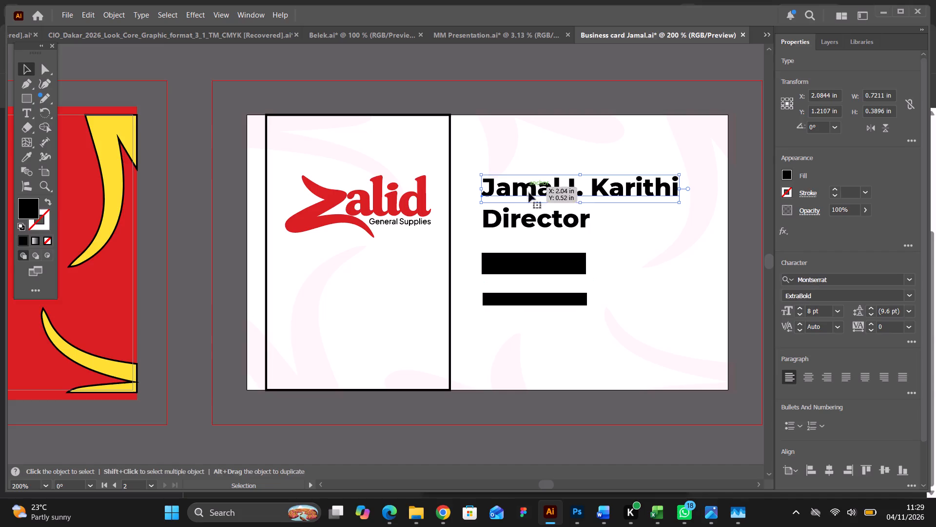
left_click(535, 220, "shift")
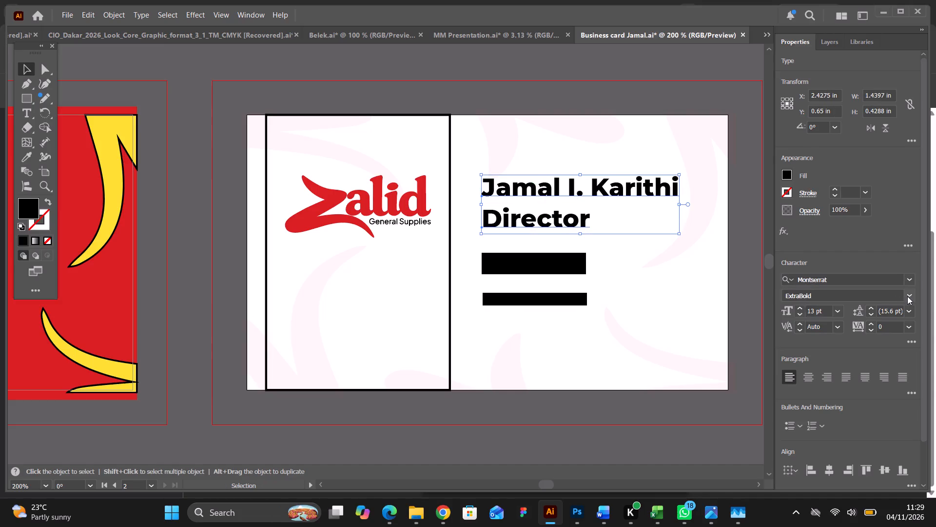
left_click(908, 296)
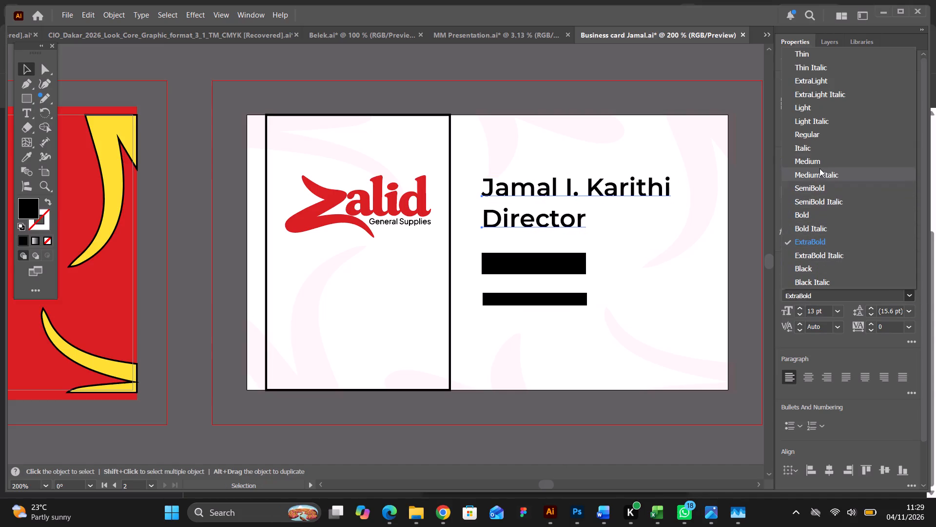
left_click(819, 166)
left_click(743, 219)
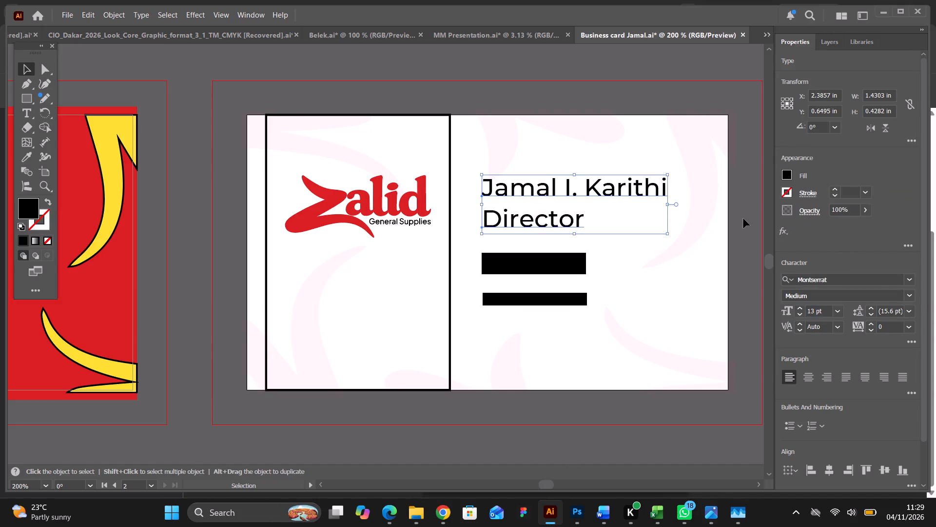
Reduce the name's font size to 12 pt and the Director title's to 10 pt.
left_click(618, 192)
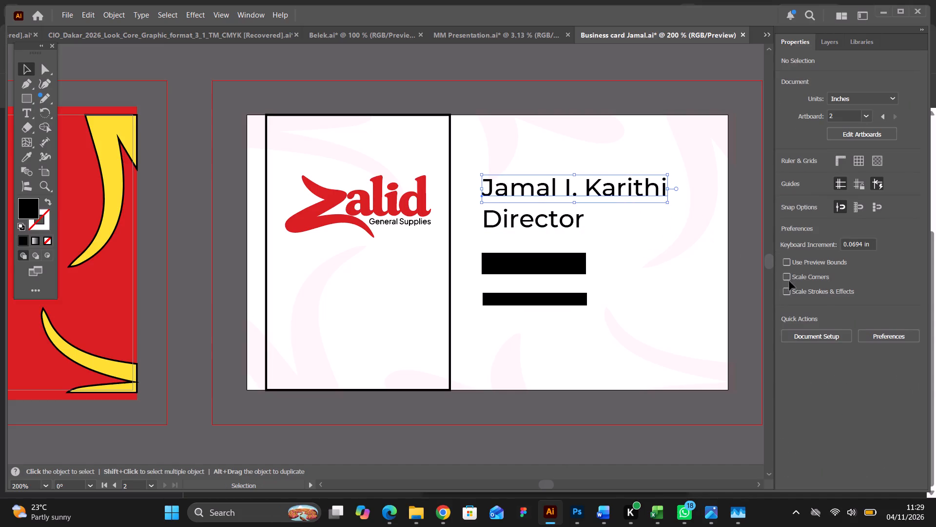
left_click(801, 314)
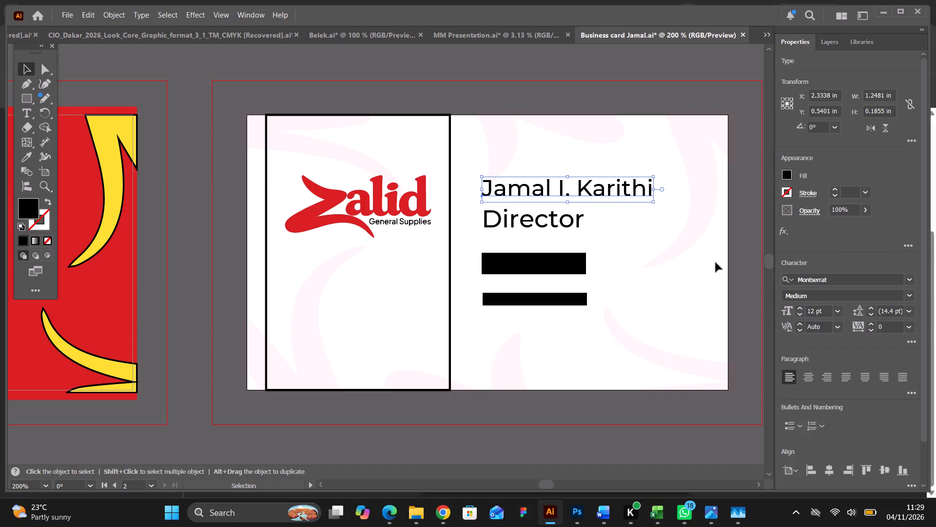
left_click(573, 222)
left_click(799, 313)
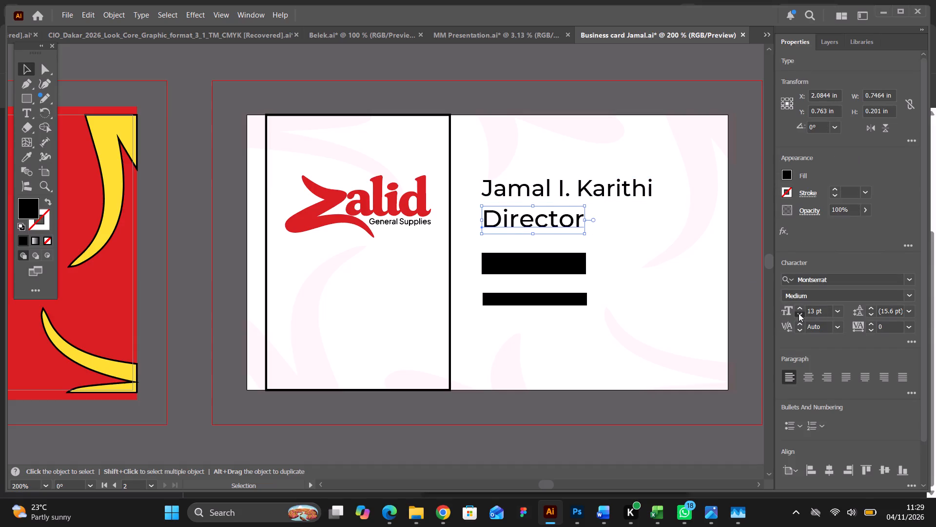
left_click(799, 313)
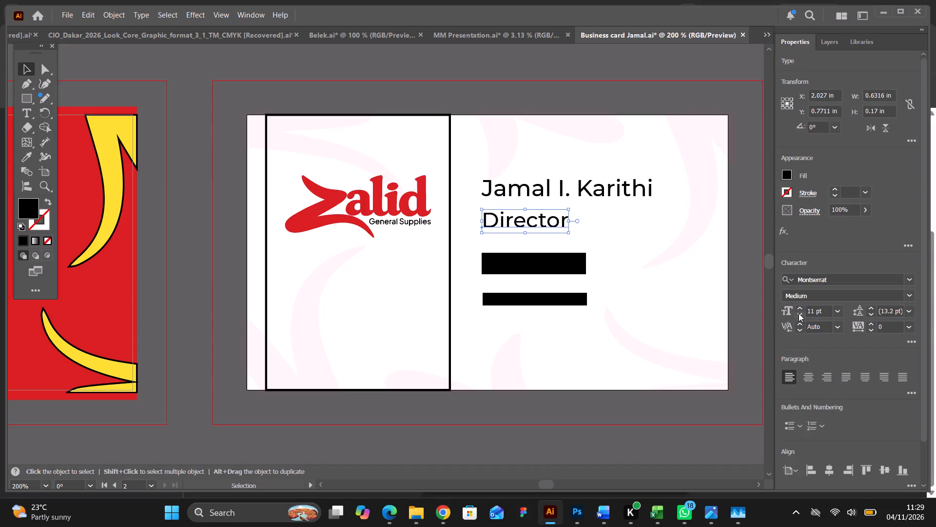
left_click(799, 313)
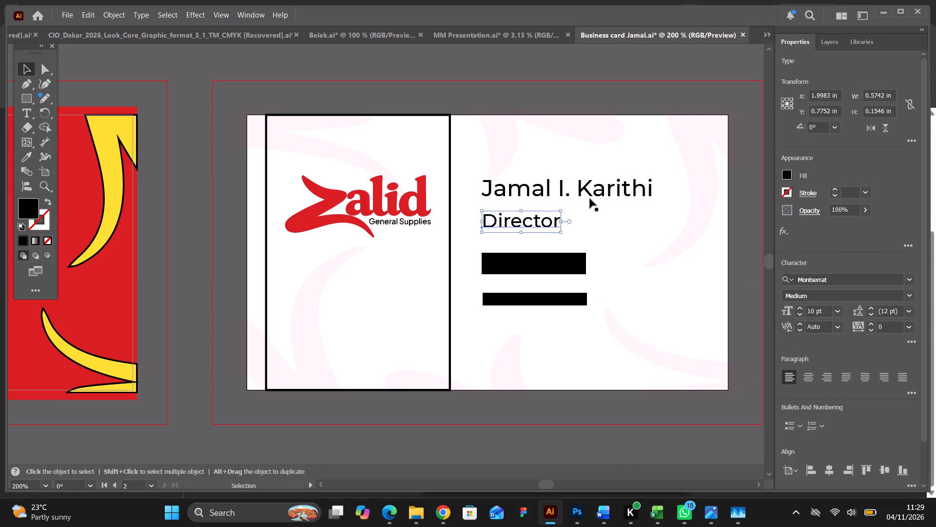
Nudge the name down one increment so it sits closer above the Director title, and deselect it.
left_click(589, 191)
key("Down")
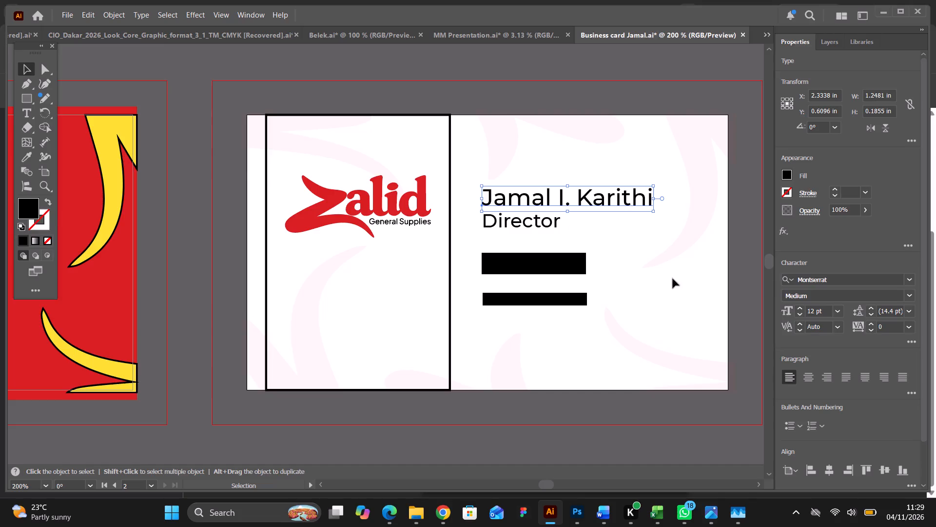
left_click(696, 243)
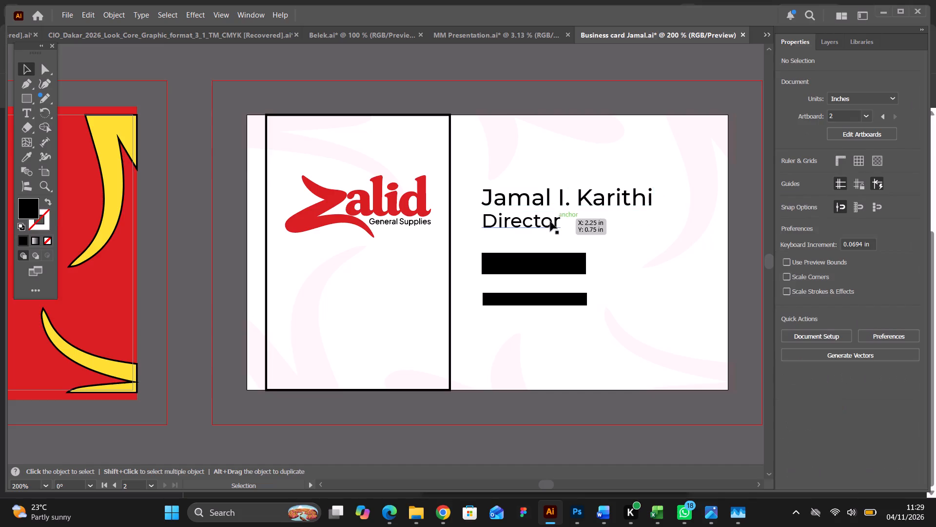
Set the name and the Director title together to the Montserrat Bold style.
left_click(547, 223)
left_click(552, 200, "shift")
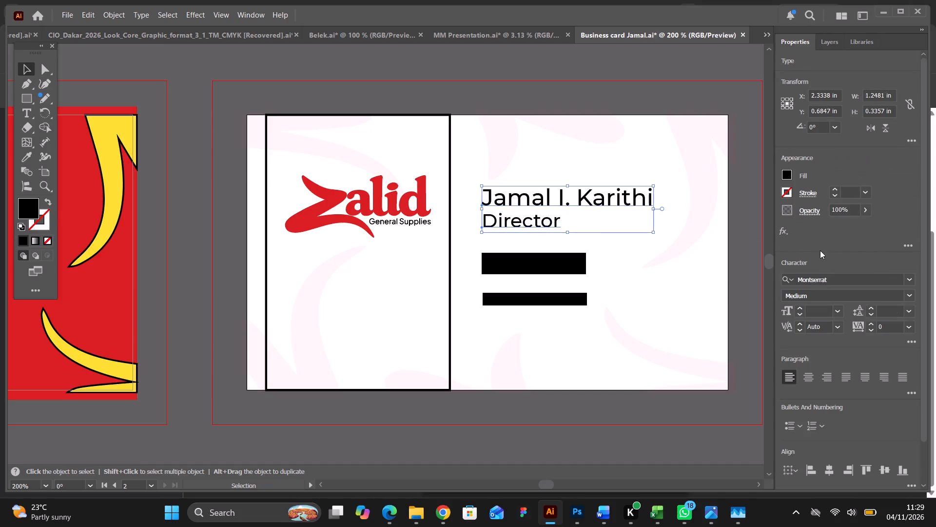
left_click(907, 297)
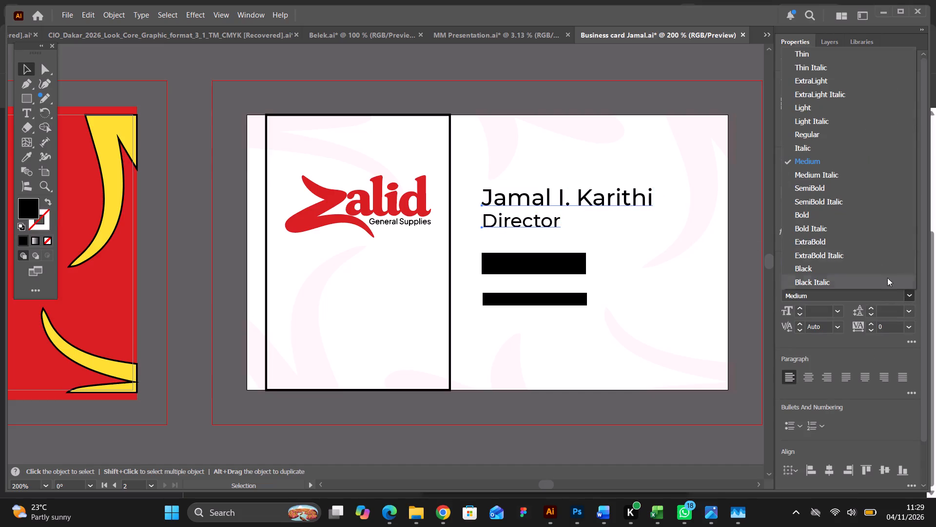
left_click(817, 219)
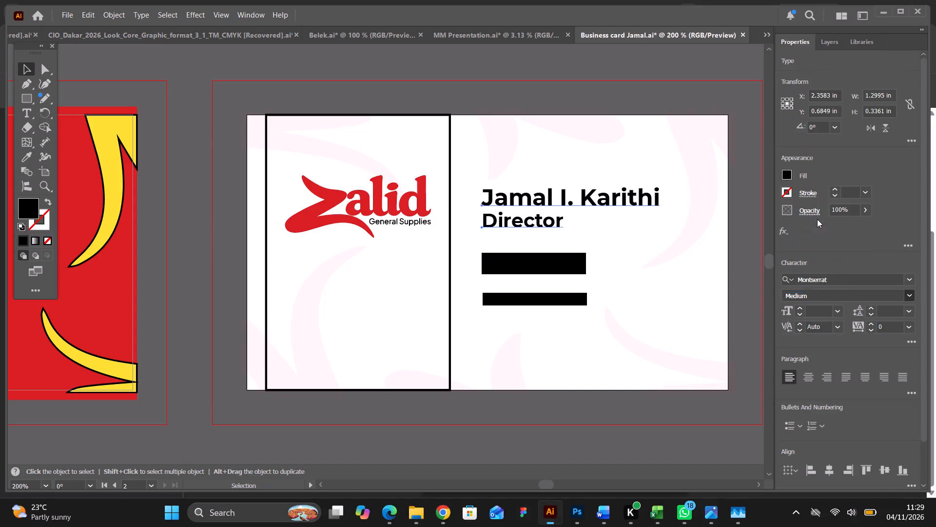
left_click(660, 237)
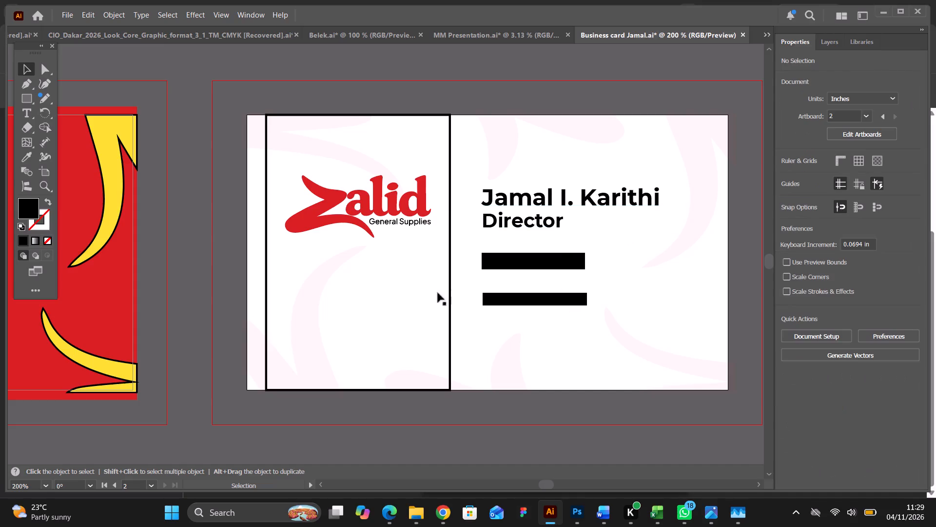
Delete the outlined golden-ratio rectangle around the logo.
left_click(450, 308)
key("BackSpace")
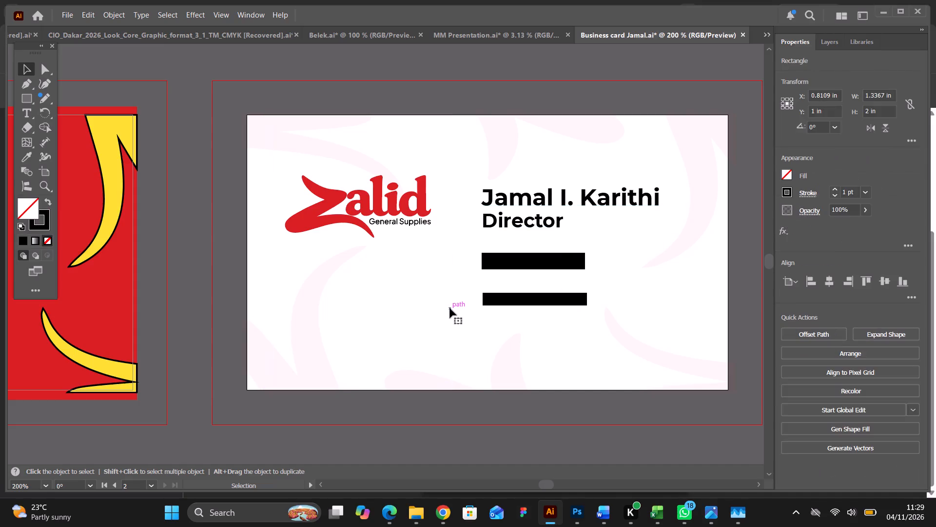
left_click(479, 346)
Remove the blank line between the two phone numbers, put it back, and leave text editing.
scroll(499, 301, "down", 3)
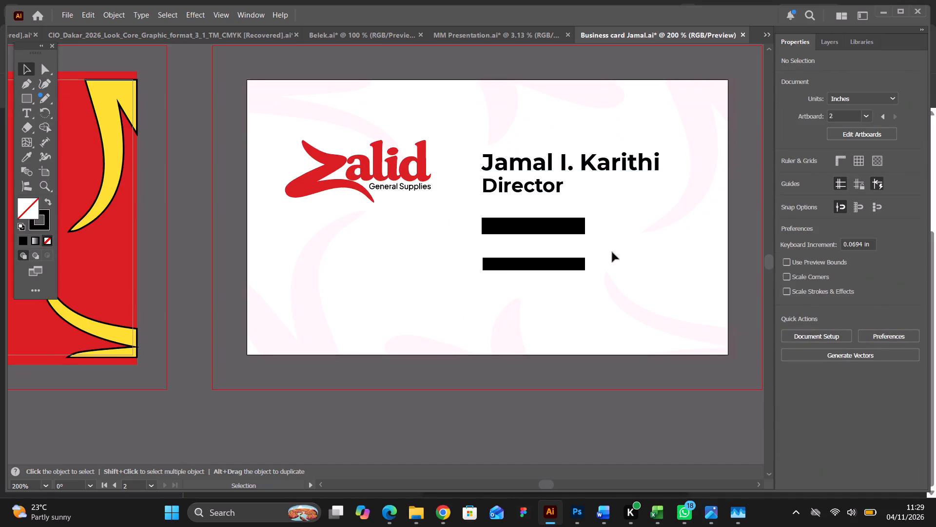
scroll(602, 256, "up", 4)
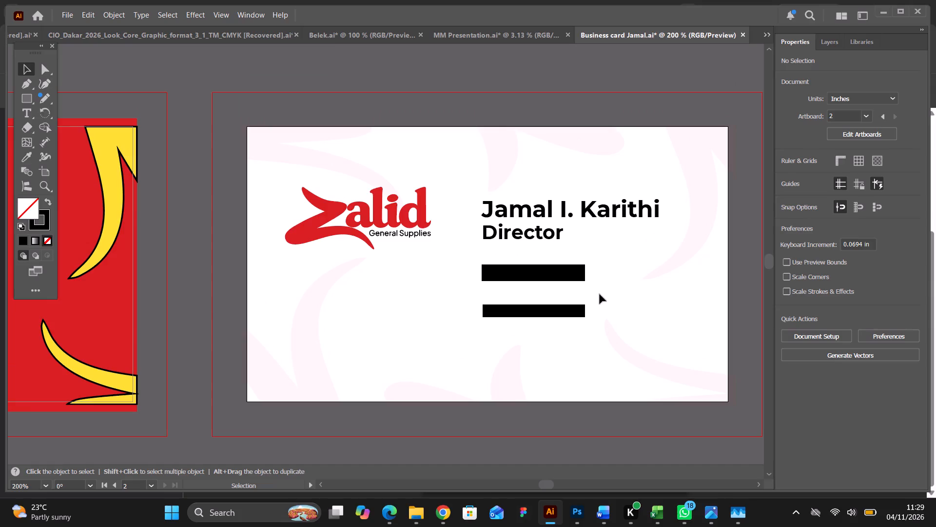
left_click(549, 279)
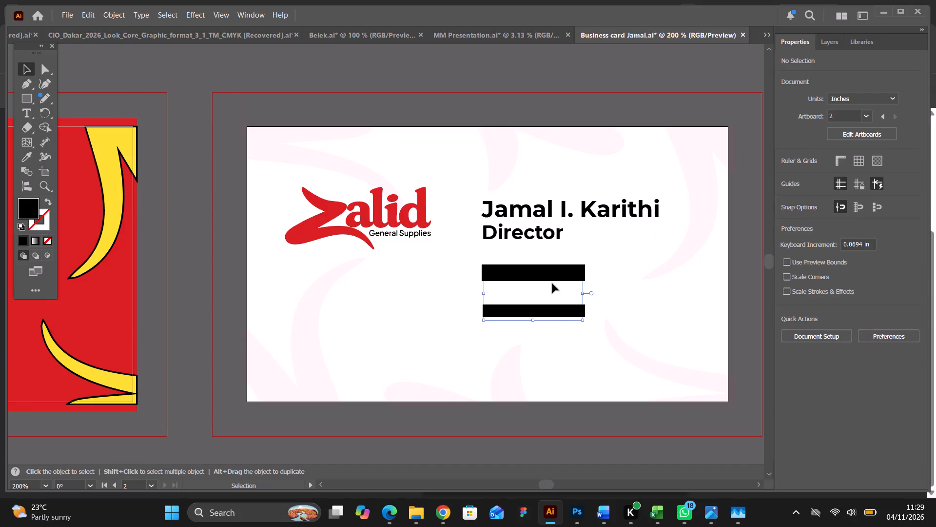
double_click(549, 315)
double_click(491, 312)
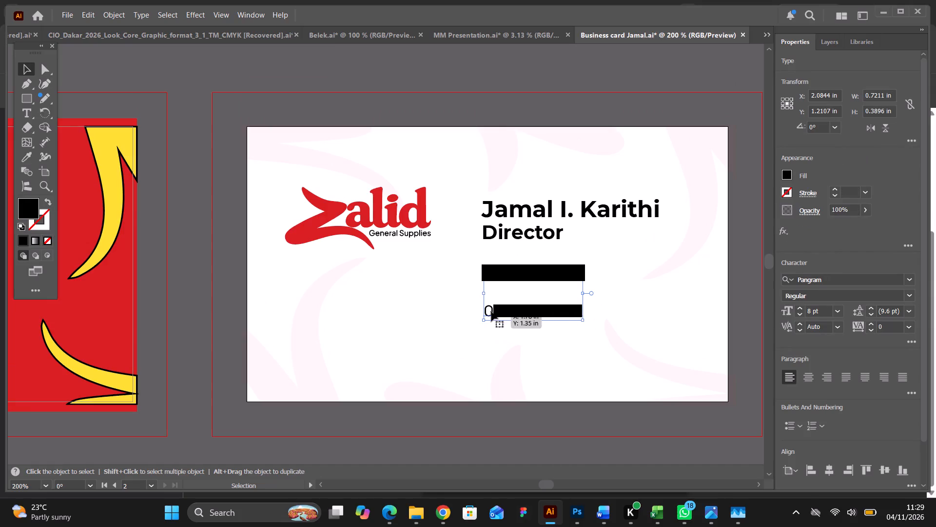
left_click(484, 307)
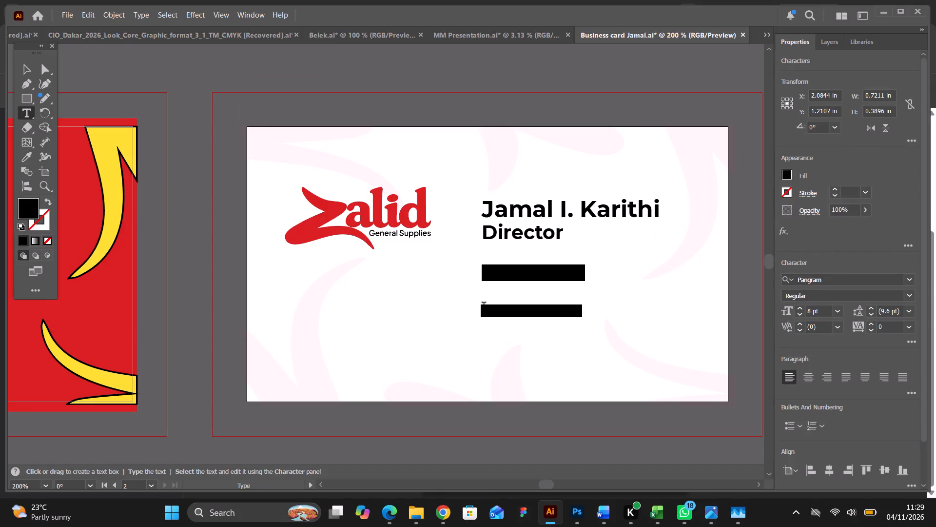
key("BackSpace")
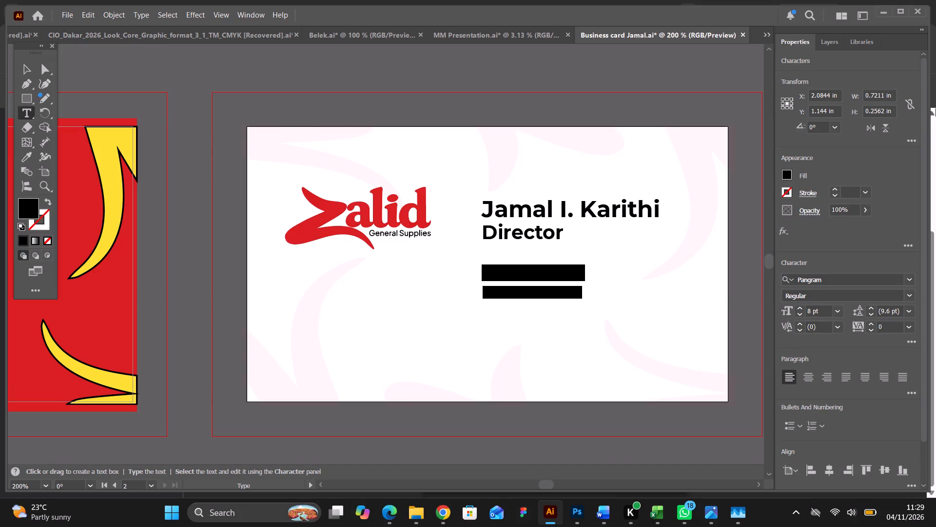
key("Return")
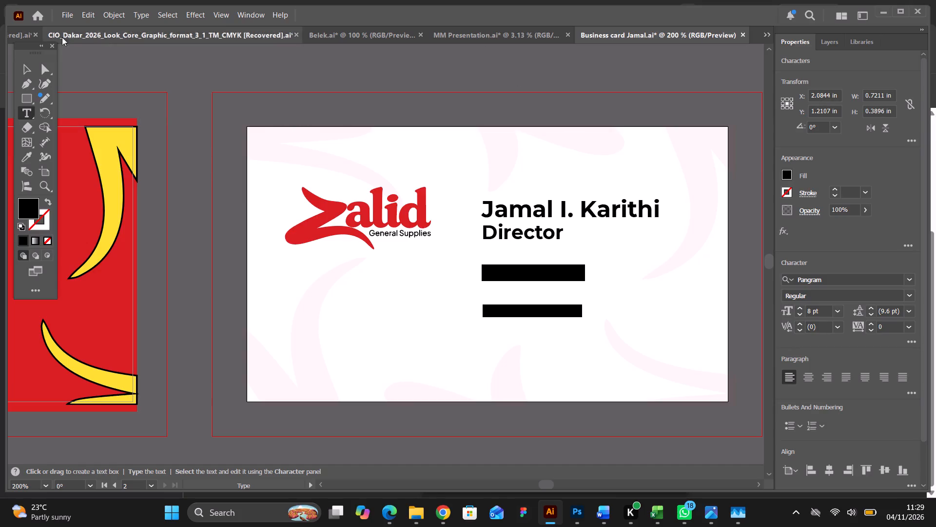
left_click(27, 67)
Group the logo, name, Director title and phone numbers, and centre the group horizontally on the artboard.
left_click(392, 228)
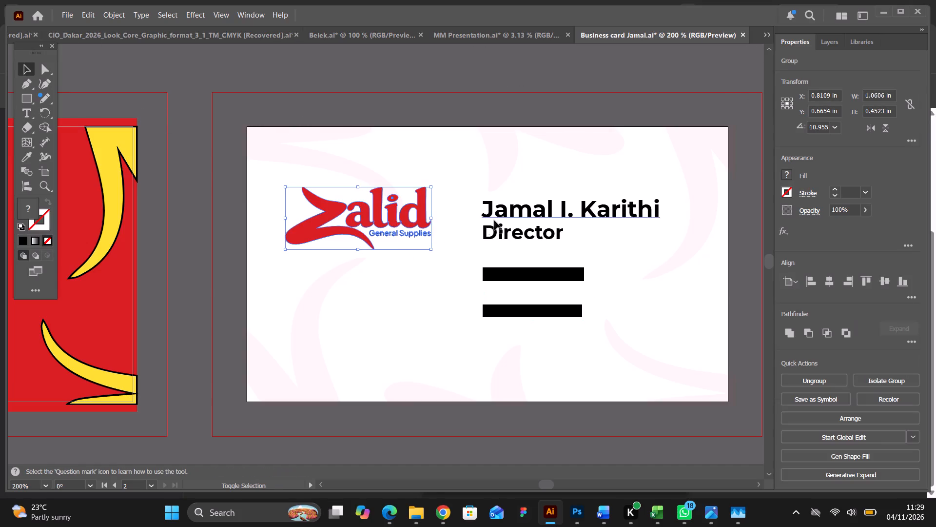
left_click(504, 217, "shift")
left_click(515, 273, "shift")
left_click(520, 310, "shift")
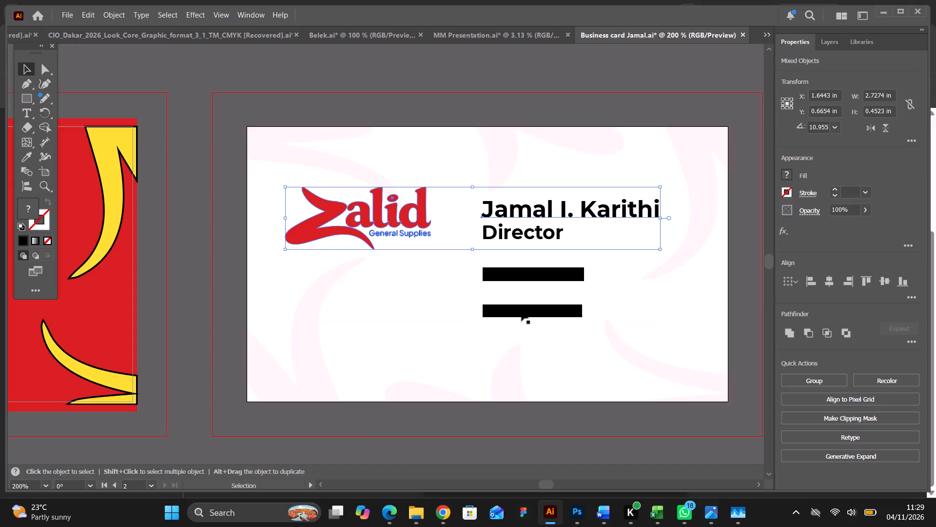
left_click(521, 314, "shift")
key("ctrl+g")
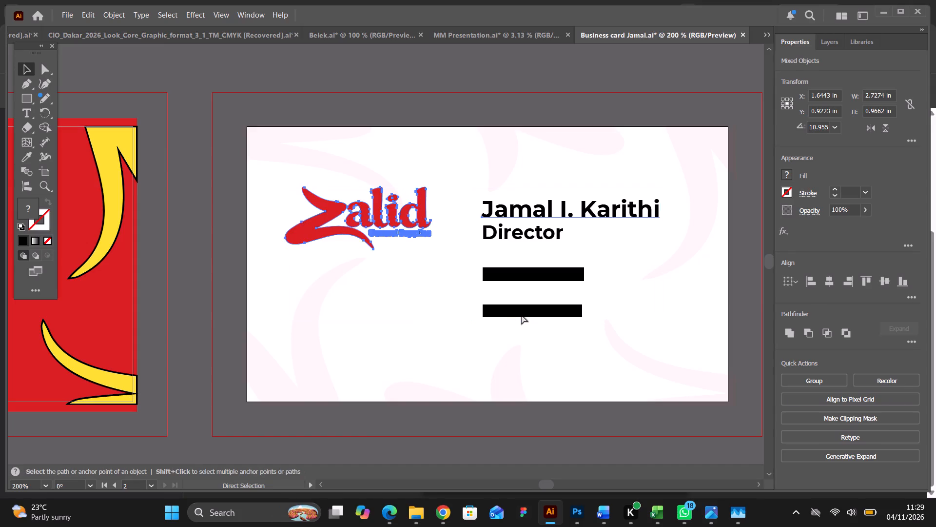
left_click(832, 288)
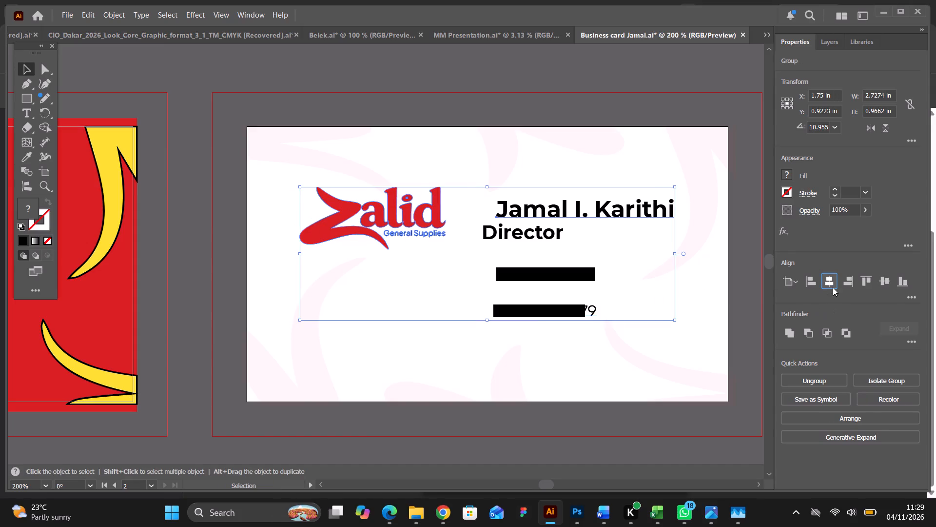
key("ctrl+z")
left_click(520, 239, "shift")
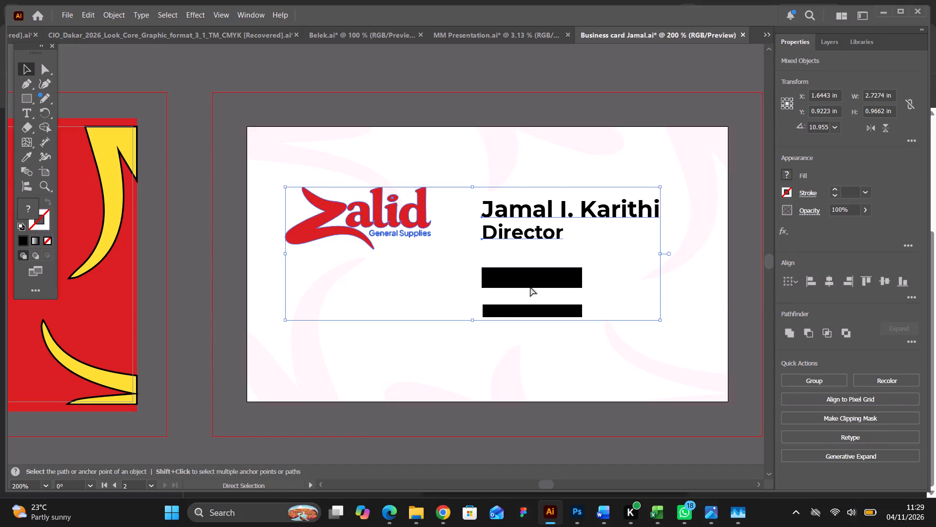
key("ctrl+g")
left_click(833, 280)
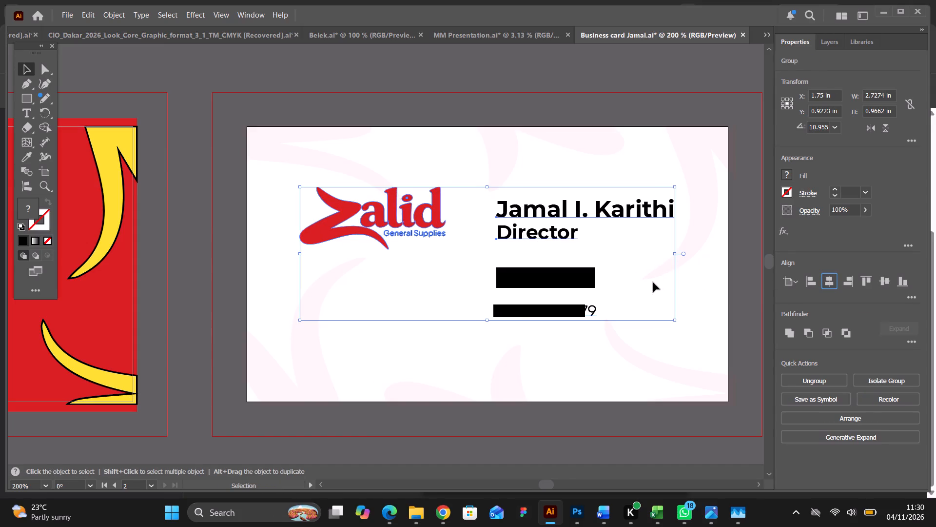
Ungroup the centred logo and contact text, and deselect everything.
left_click(653, 283)
left_click(565, 238)
right_click(565, 238)
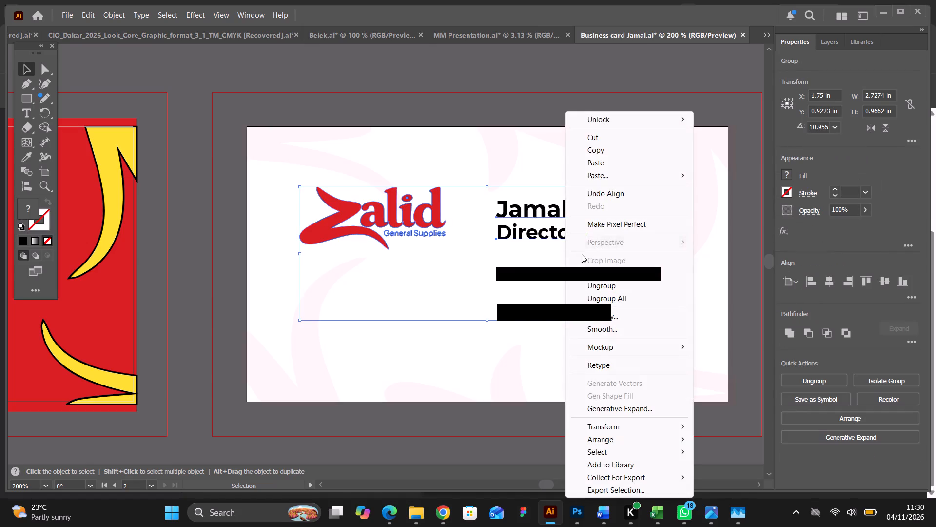
left_click(605, 288)
left_click(589, 446)
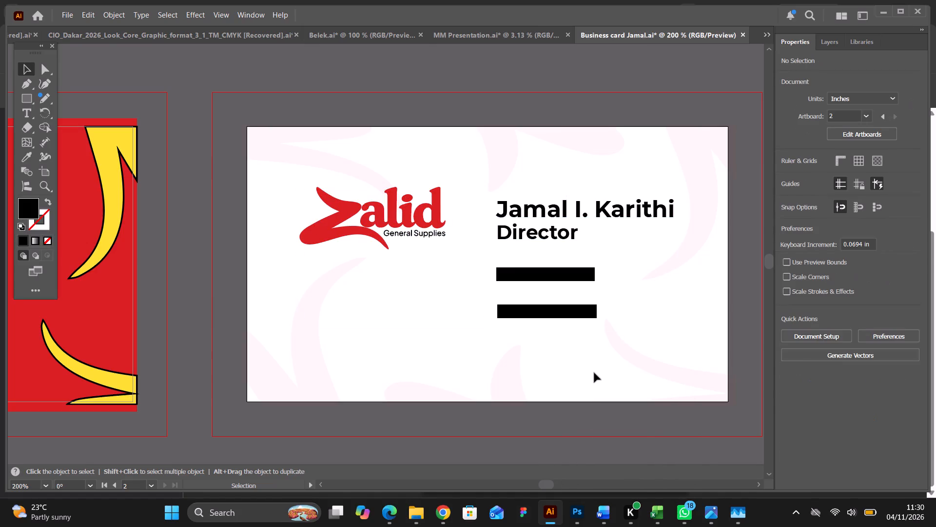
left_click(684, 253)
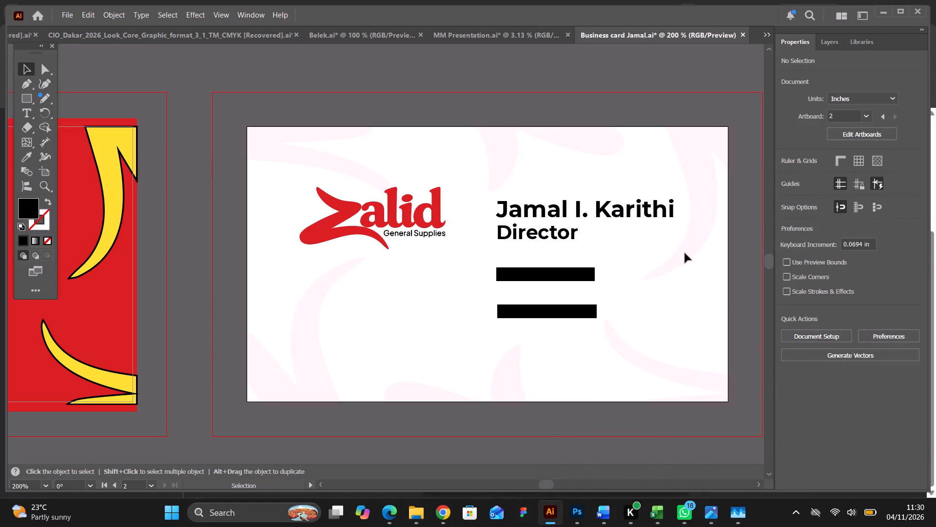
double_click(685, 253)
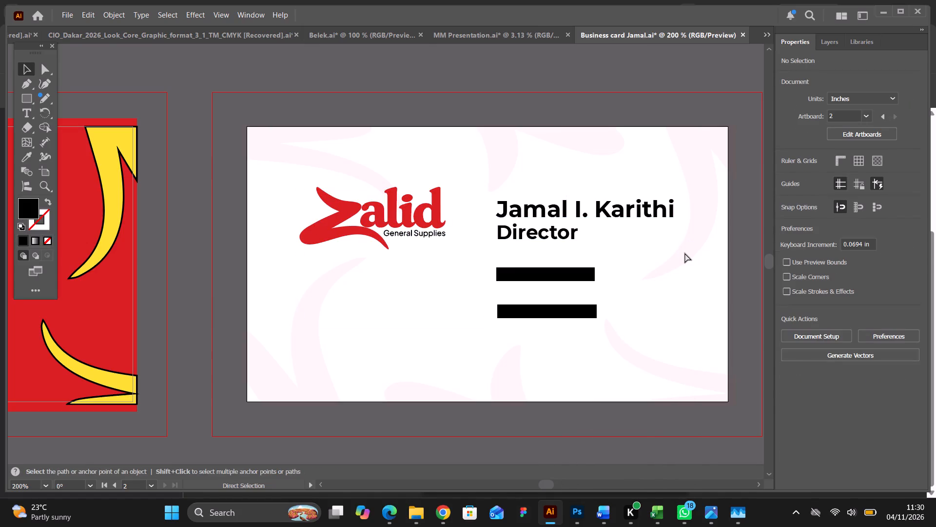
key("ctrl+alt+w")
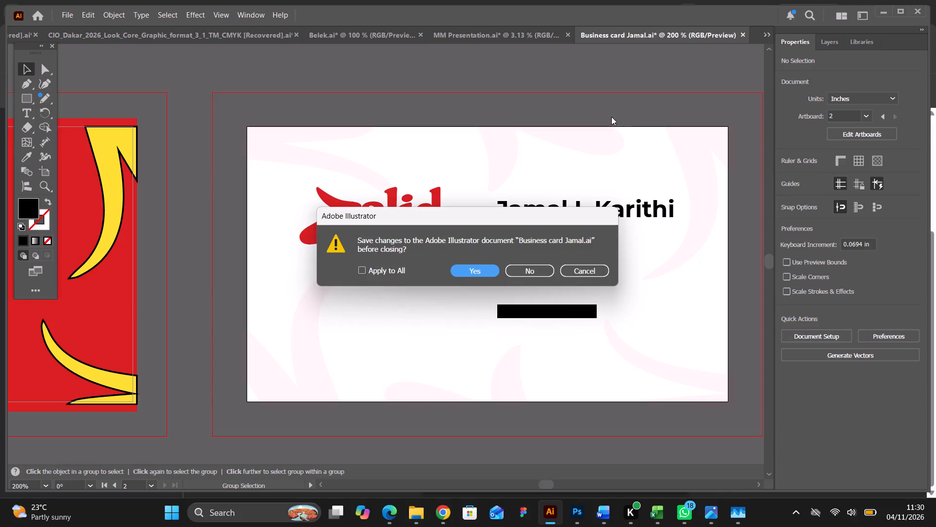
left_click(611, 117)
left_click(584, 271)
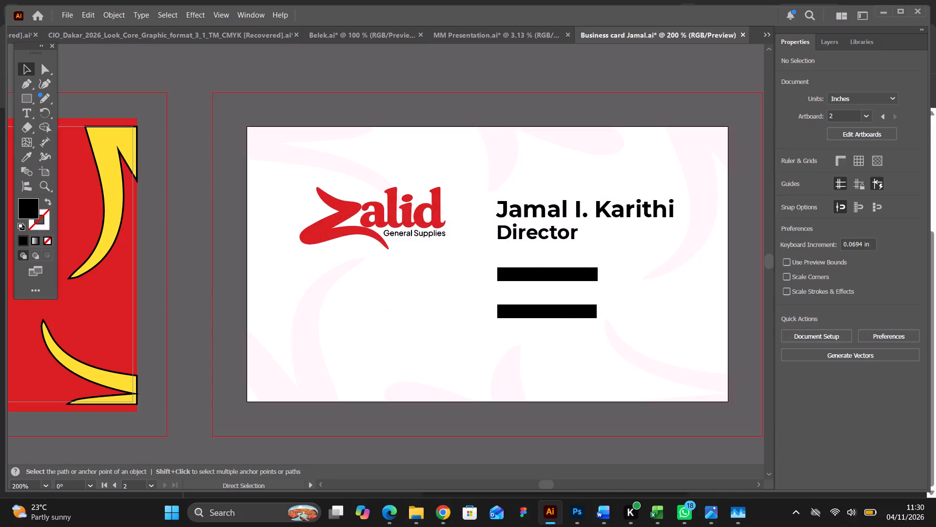
Unlock all objects and ungroup the faint background swooshes on the white card down to separate shapes.
key("ctrl+alt+2")
key("ctrl+alt+2")
left_click(555, 111)
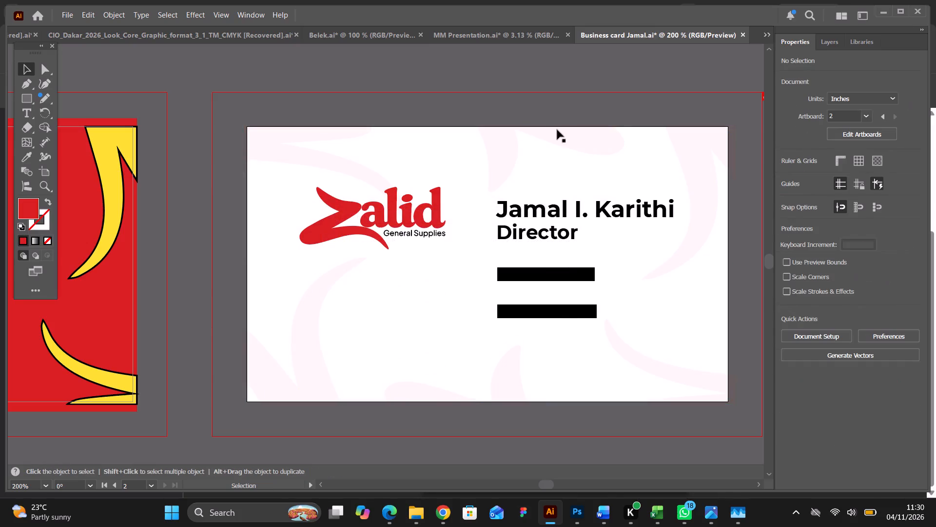
left_click(557, 130)
right_click(557, 130)
left_click(476, 259)
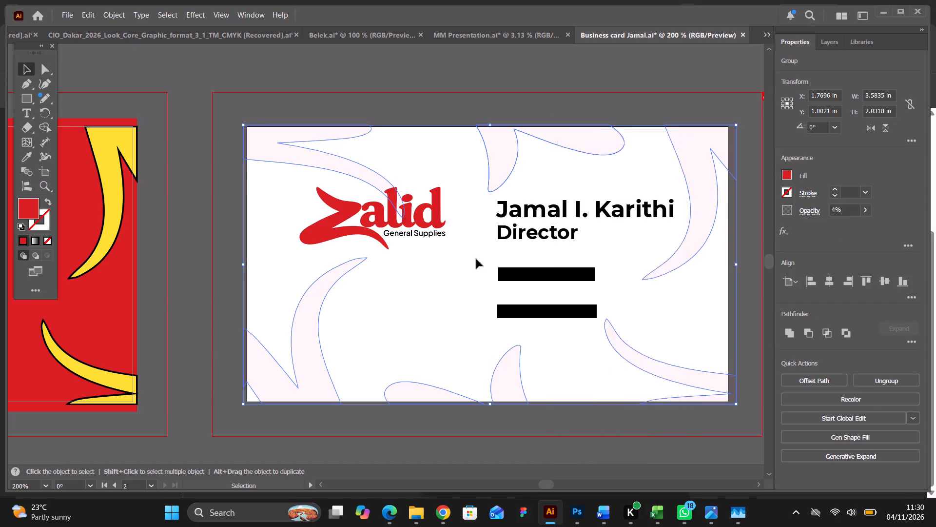
left_click(497, 176)
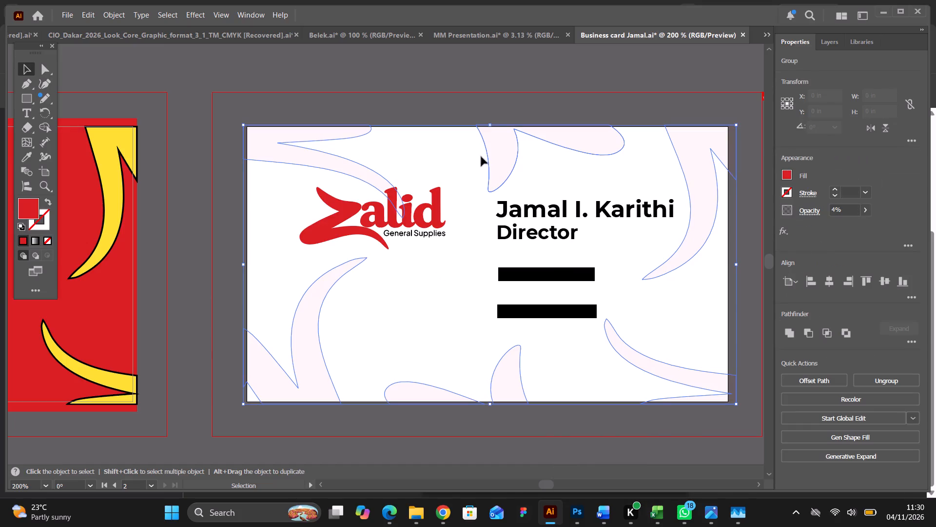
right_click(487, 331)
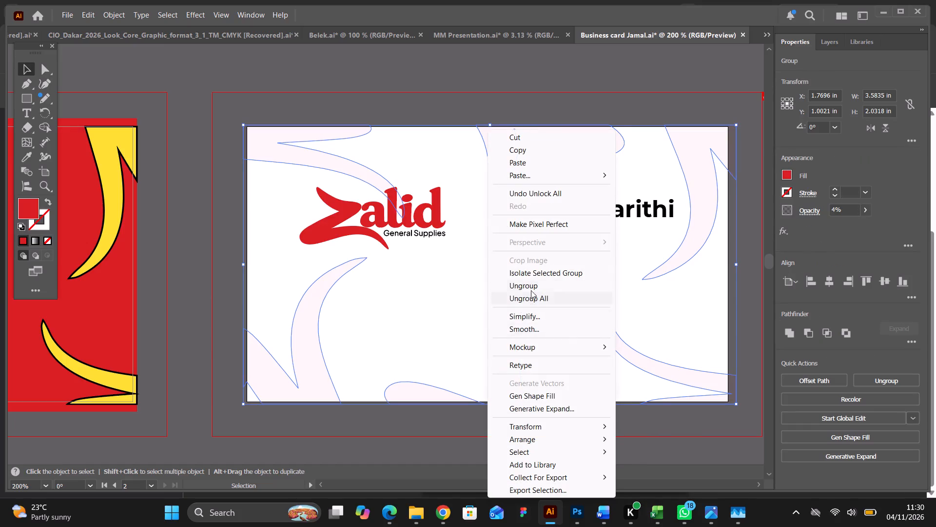
left_click(531, 288)
left_click(488, 94)
left_click(500, 157)
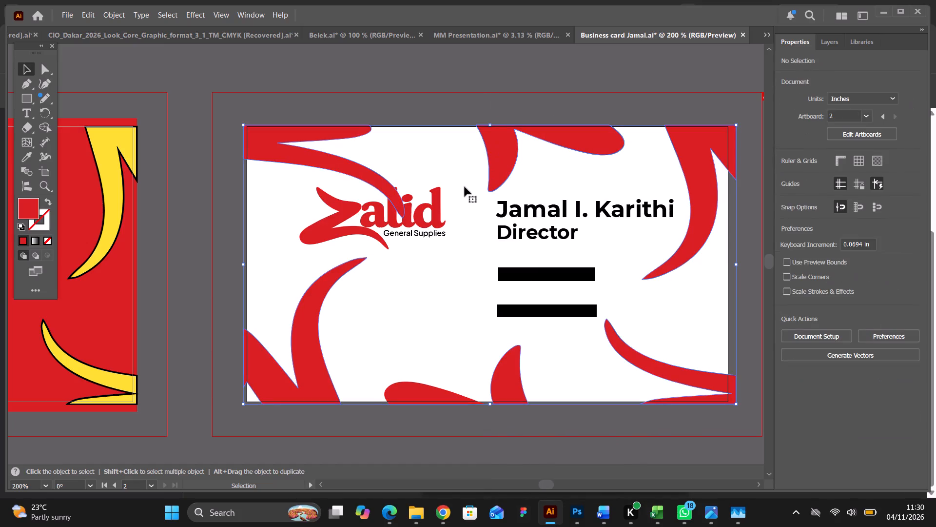
left_click(383, 188)
right_click(478, 166)
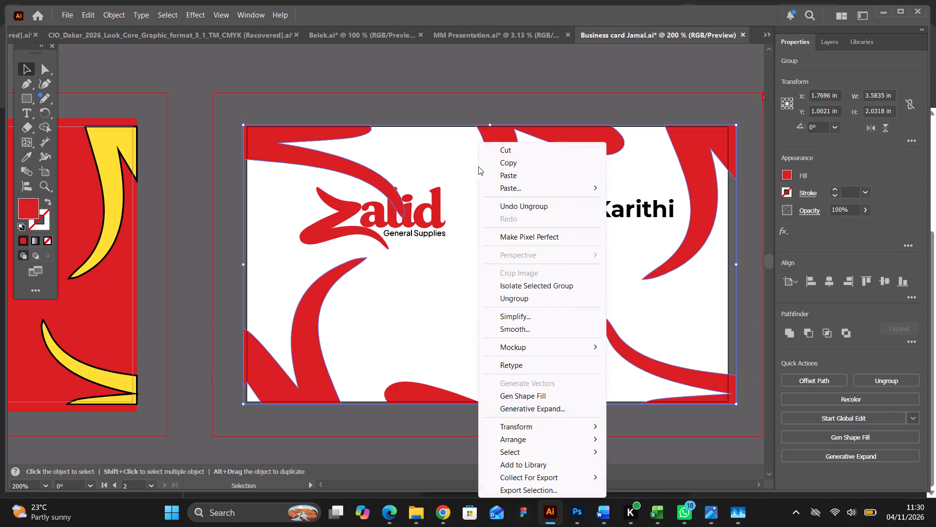
left_click(516, 299)
left_click(392, 92)
Compress the three swooshes along the white card's top edge together to a height of about 0.71 in.
left_click(344, 133)
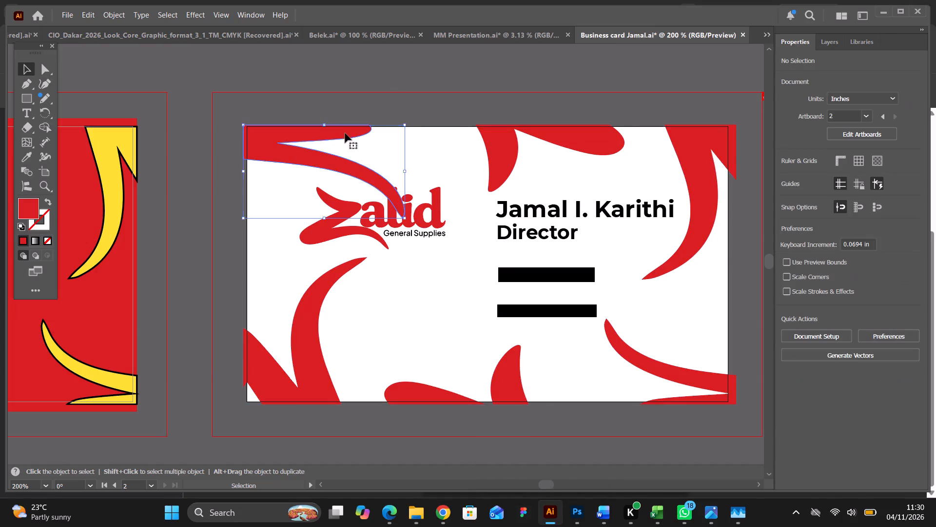
left_click(498, 151, "ctrl")
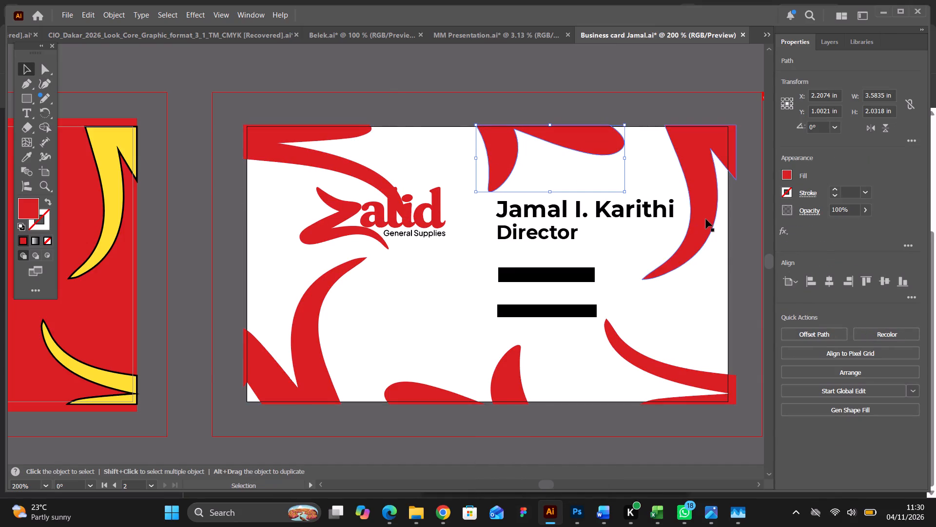
left_click(706, 219, "shift")
left_click(305, 143, "shift")
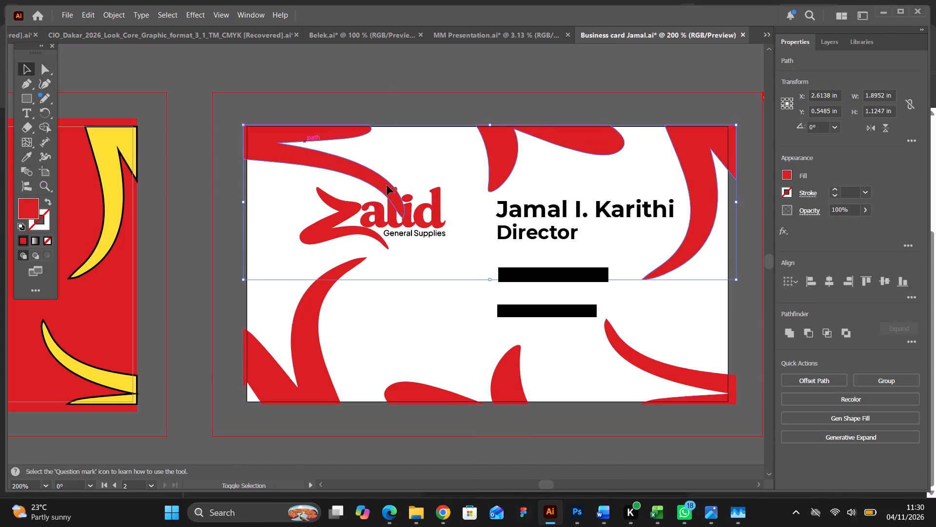
left_click_drag(489, 279, 487, 248)
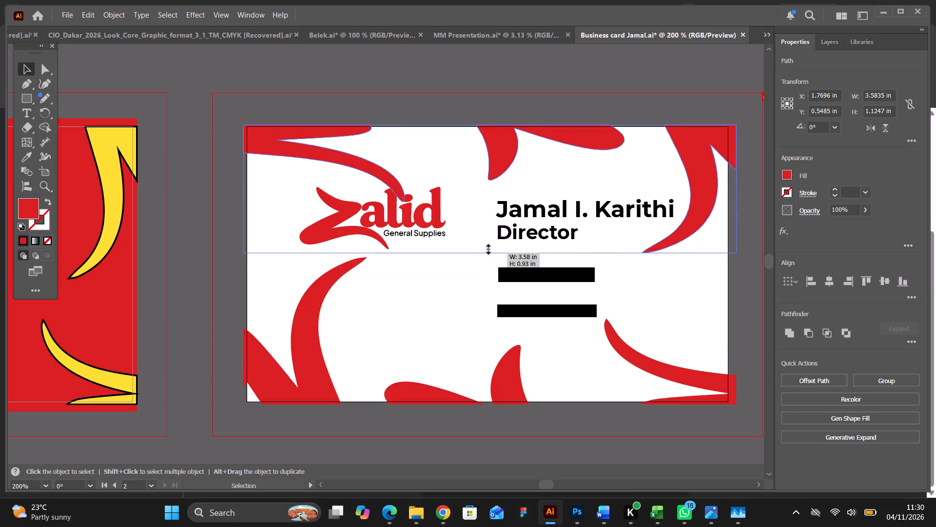
left_click_drag(487, 248, 483, 221)
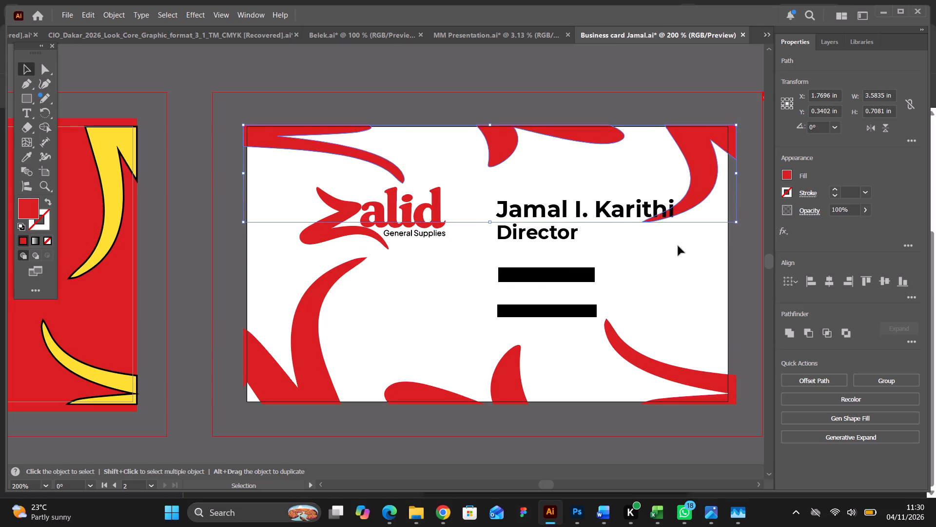
Narrow the swoosh in the card's upper-right corner to about 0.40 in wide, clear of the name line.
left_click(678, 245)
left_click(686, 206)
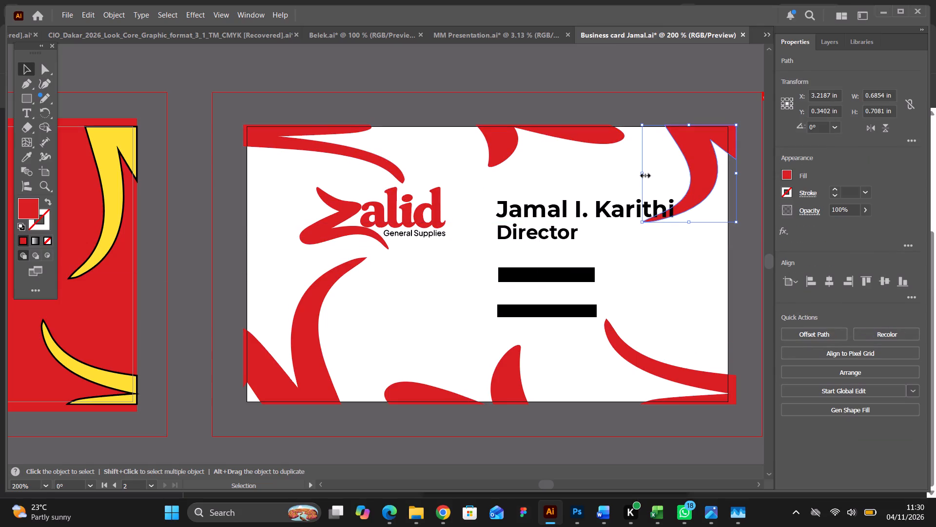
left_click_drag(644, 174, 681, 180)
Reduce the height of the swoosh in the card's lower-right corner to about 0.49 in.
scroll(468, 188, "down", 6)
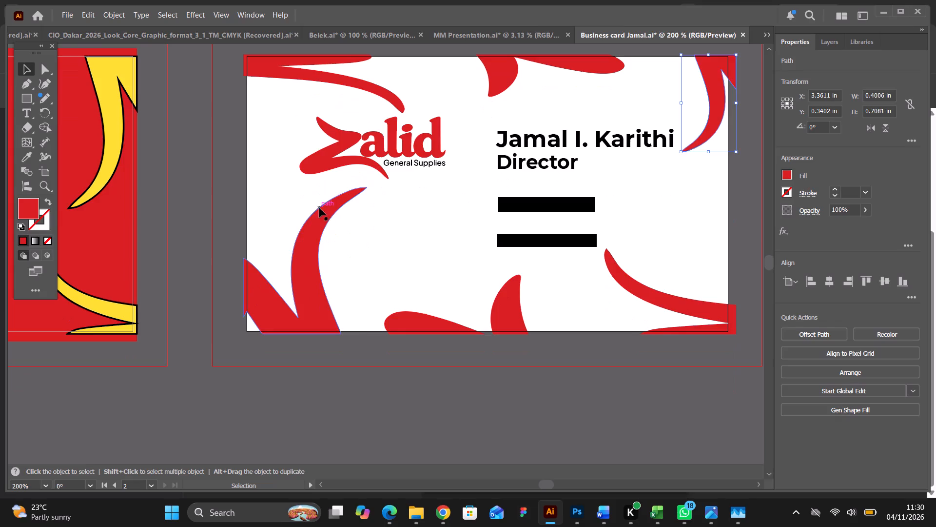
left_click(319, 208)
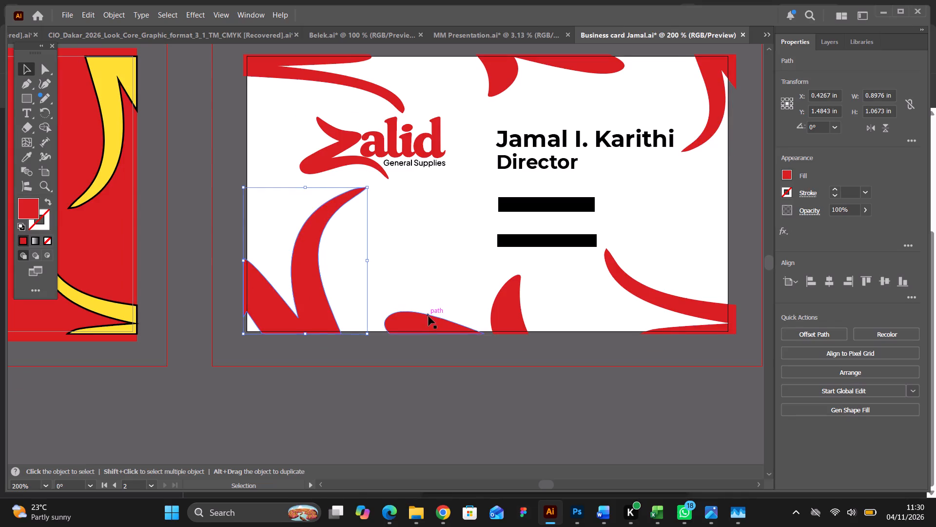
left_click(429, 316)
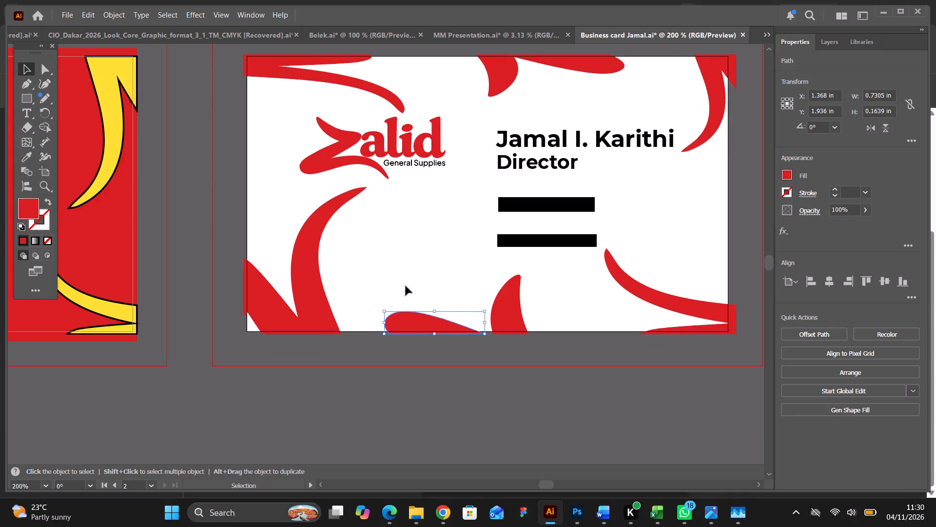
left_click(515, 303)
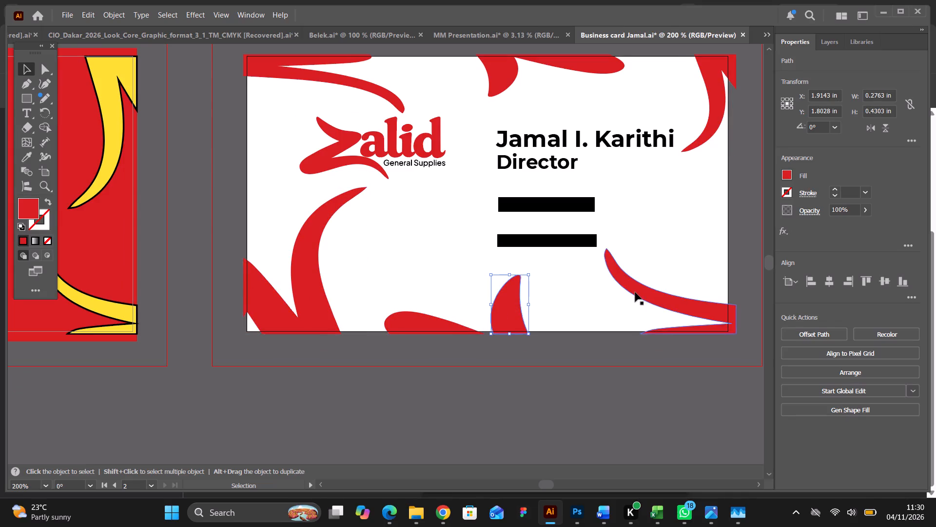
left_click(635, 292)
left_click_drag(673, 246, 673, 267)
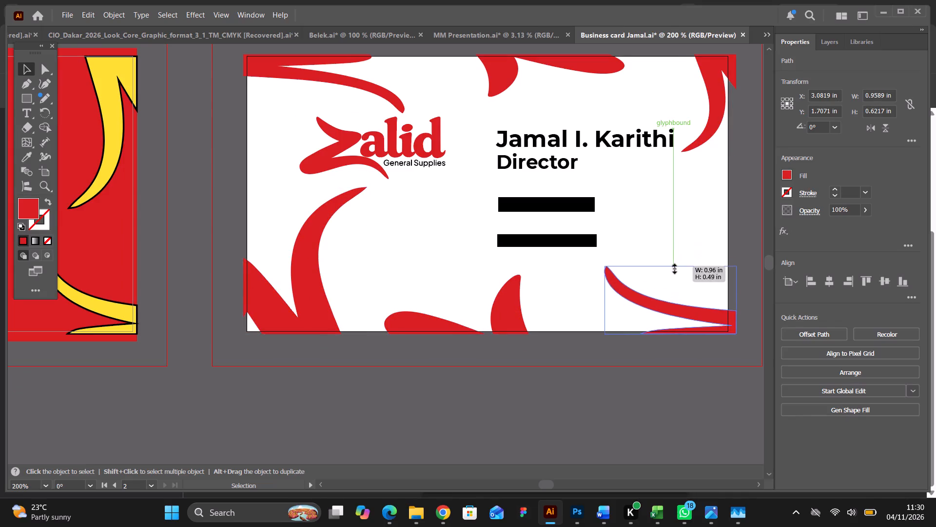
left_click_drag(673, 267, 673, 268)
Select all the red swooshes around the white card and group them.
left_click(683, 231)
left_click(706, 141)
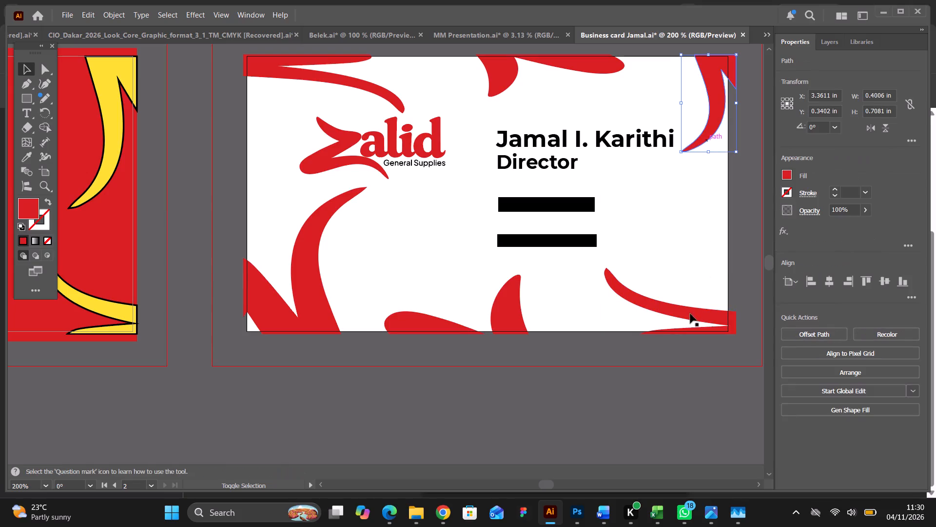
left_click(690, 314, "shift")
left_click(518, 319, "shift")
left_click(440, 323, "shift")
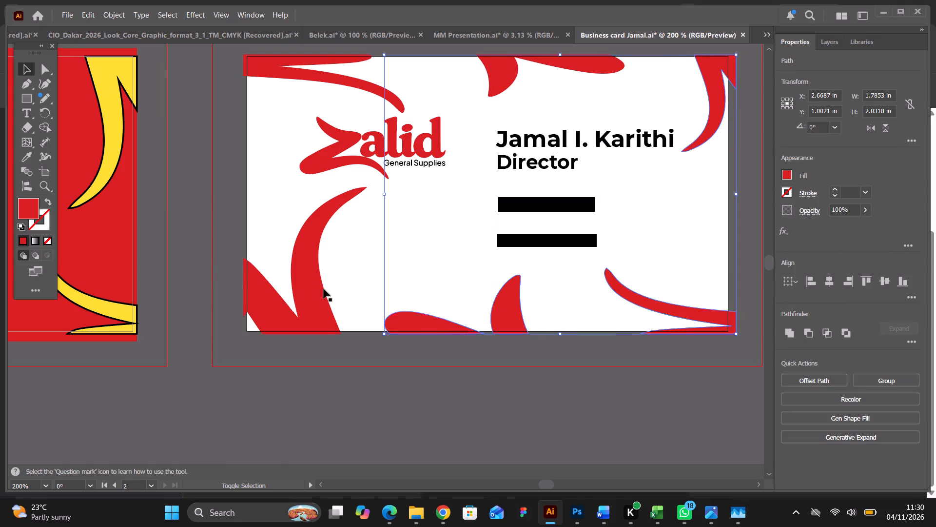
left_click(321, 289, "shift")
left_click(353, 81, "shift")
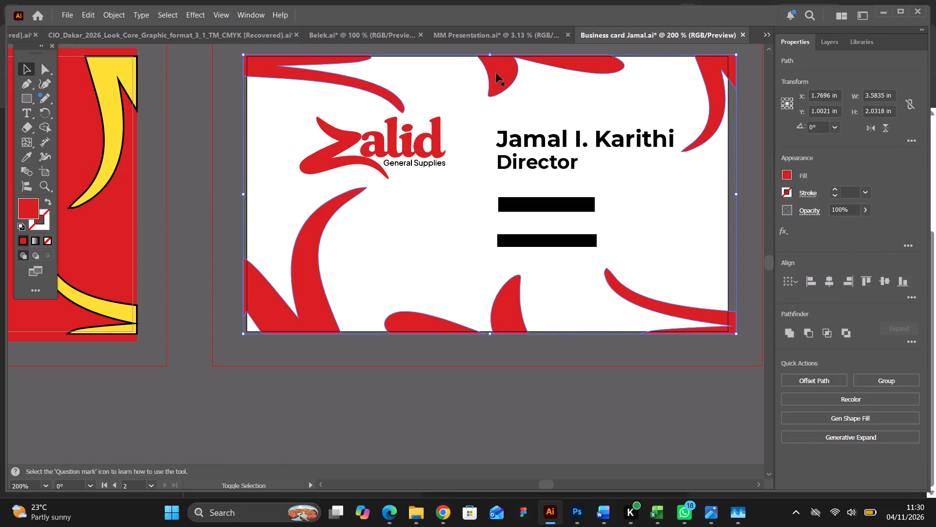
left_click(496, 73, "shift")
key("ctrl+g")
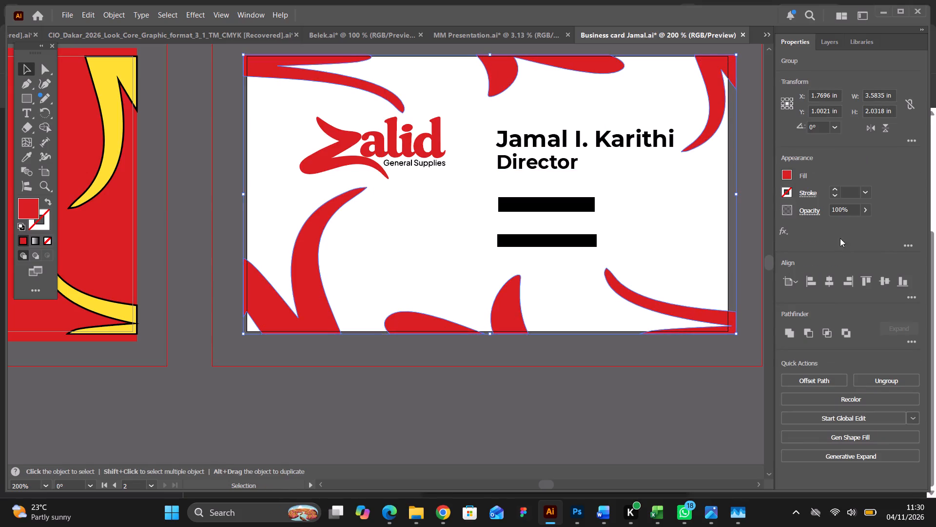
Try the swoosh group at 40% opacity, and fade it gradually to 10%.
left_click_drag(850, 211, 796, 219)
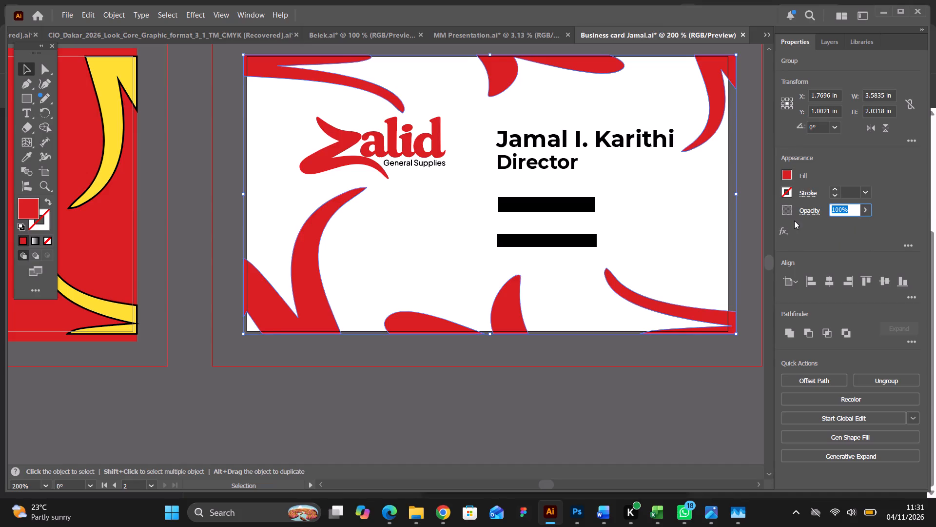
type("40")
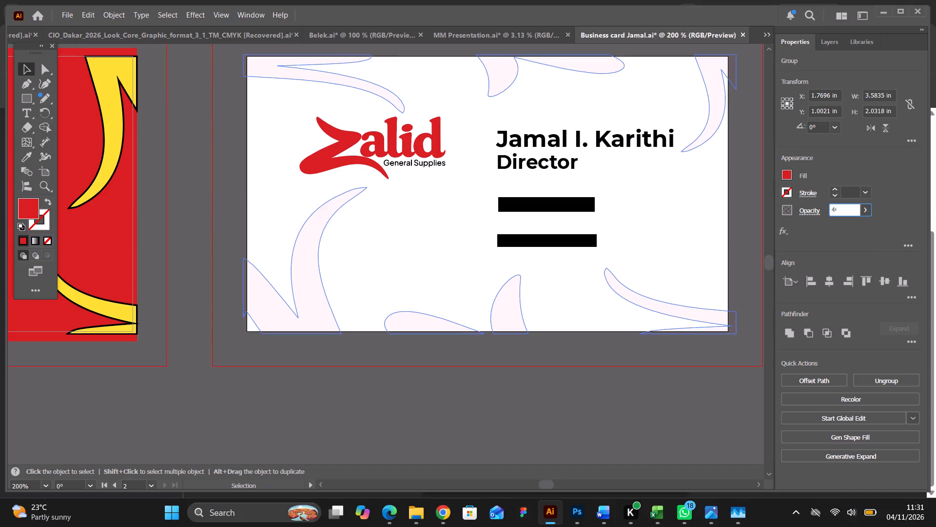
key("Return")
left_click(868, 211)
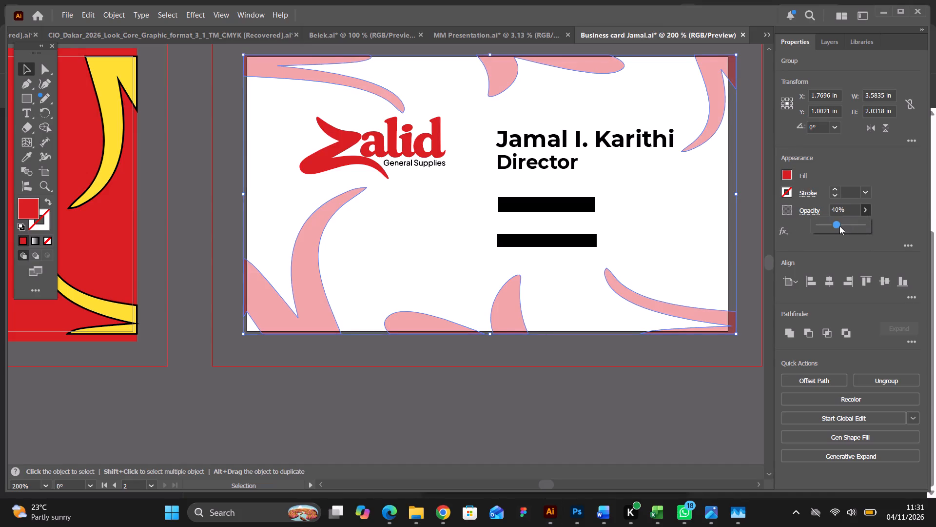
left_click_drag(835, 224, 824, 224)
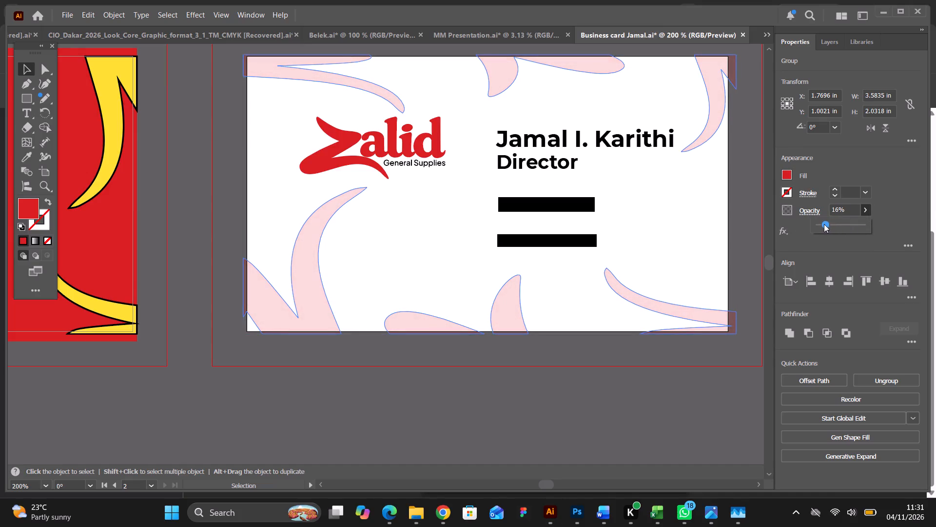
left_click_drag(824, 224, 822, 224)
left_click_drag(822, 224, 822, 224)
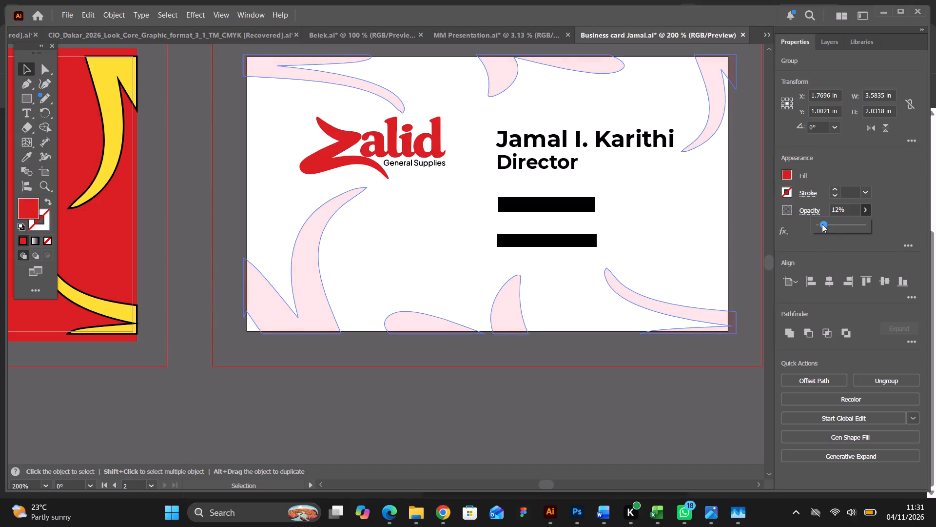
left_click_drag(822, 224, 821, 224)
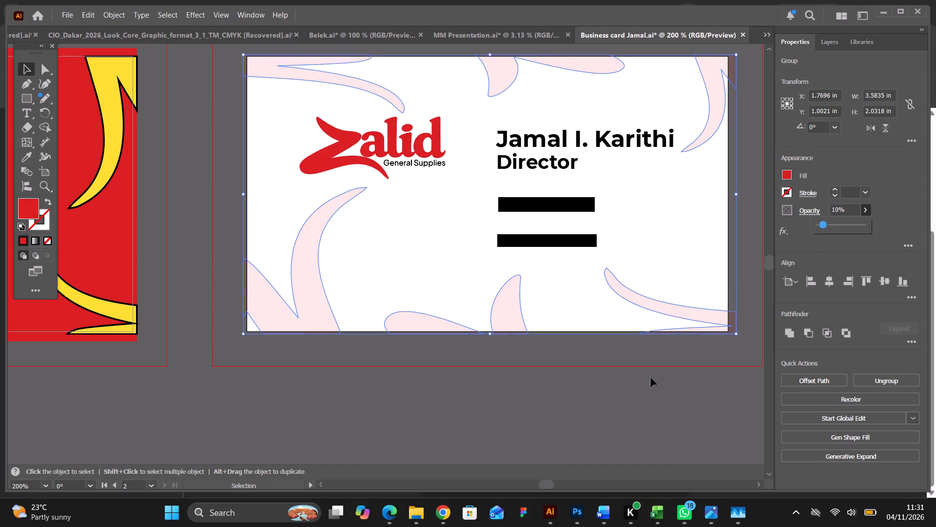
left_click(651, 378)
Set the swoosh group's opacity to 5% and deselect it.
left_click(698, 315)
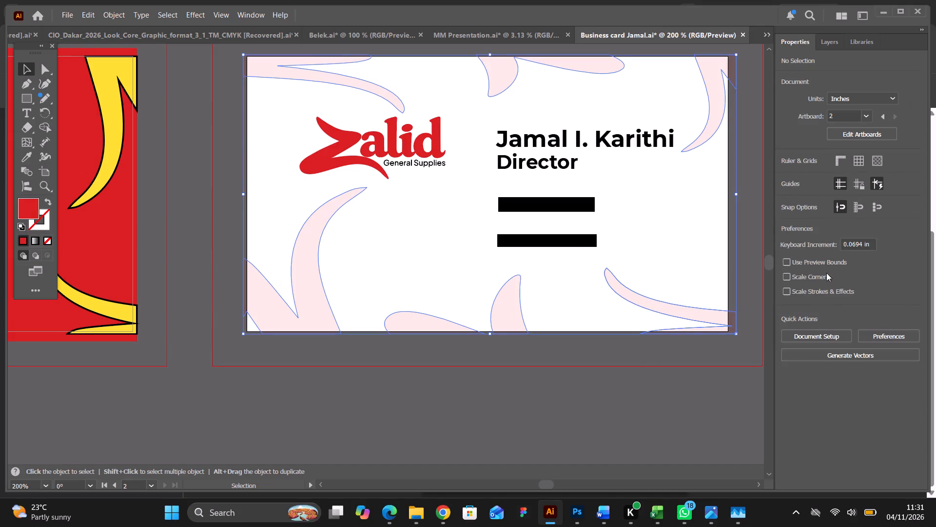
left_click_drag(845, 210, 824, 214)
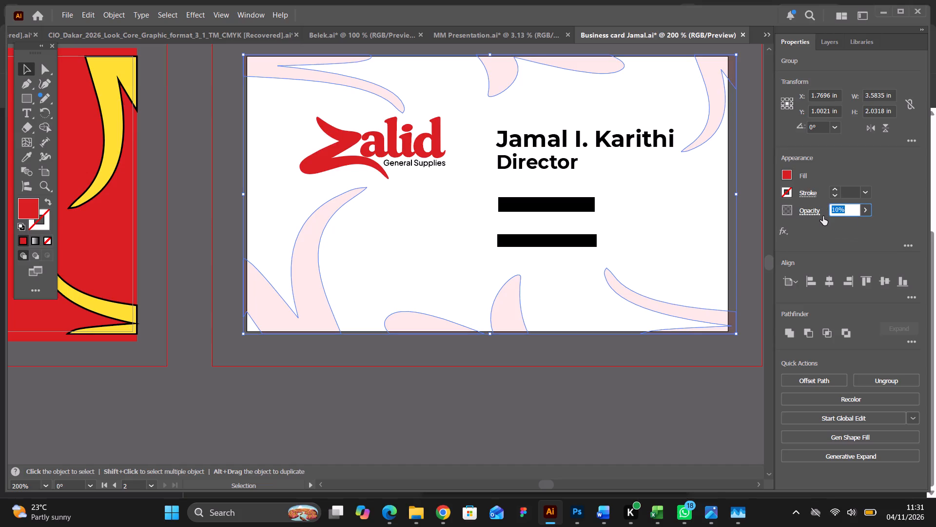
key("5")
key("Return")
left_click(590, 405)
Fit the faint swoosh group to the white card's artboard edges, at about 3.5 in wide by 2 in high.
scroll(615, 345, "up", 4)
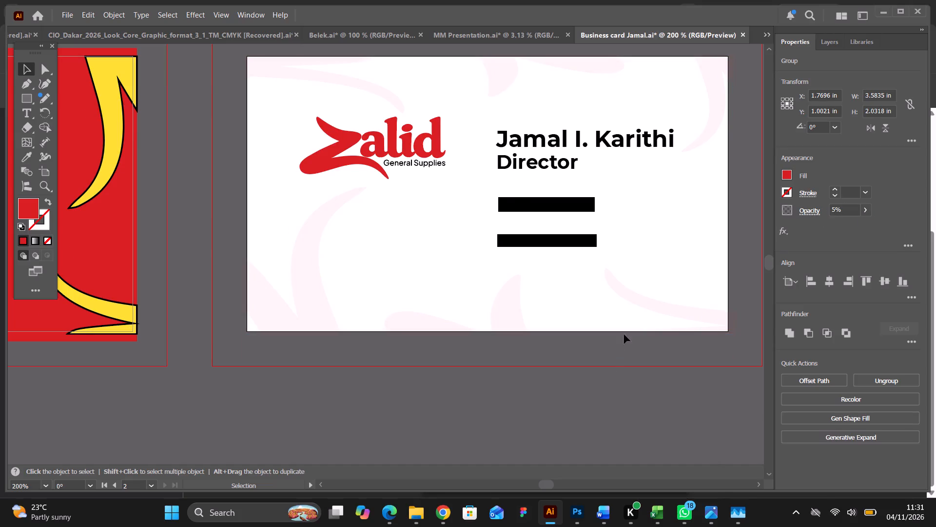
left_click(710, 173)
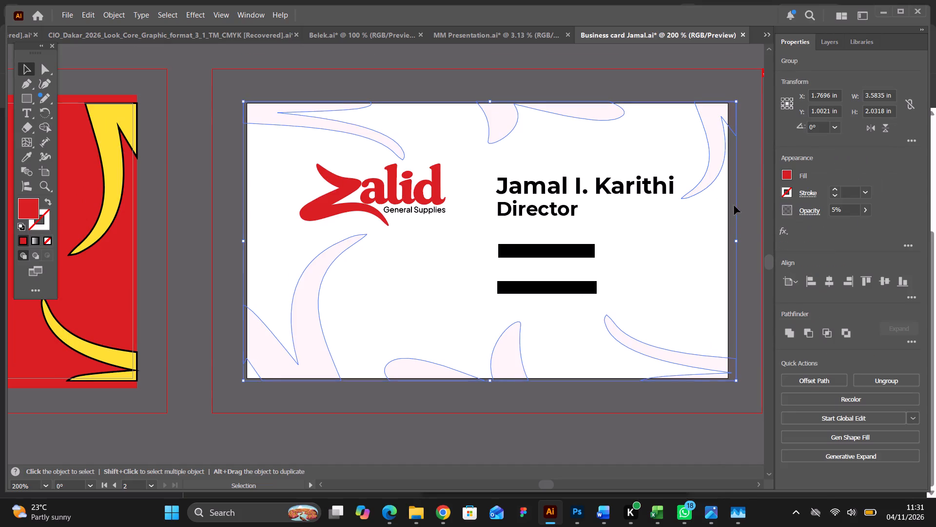
left_click_drag(737, 240, 726, 241)
left_click(243, 238)
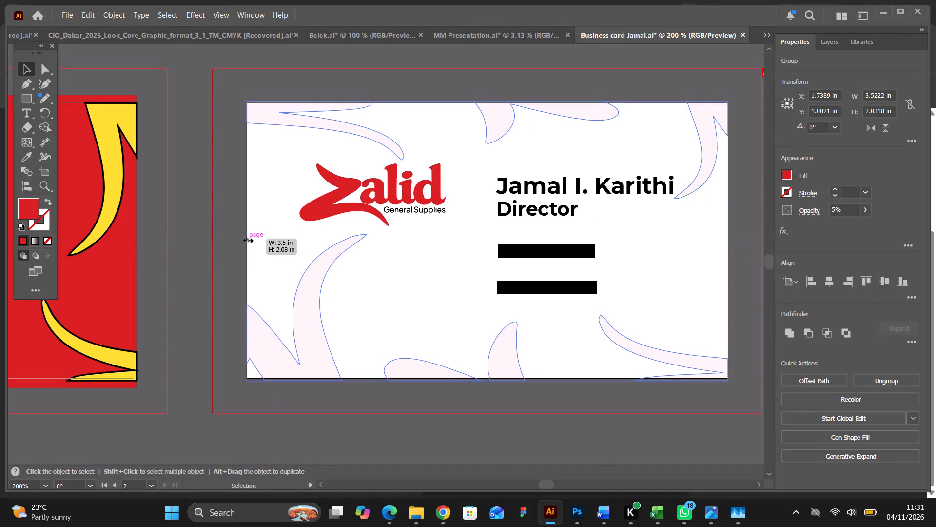
left_click(487, 101)
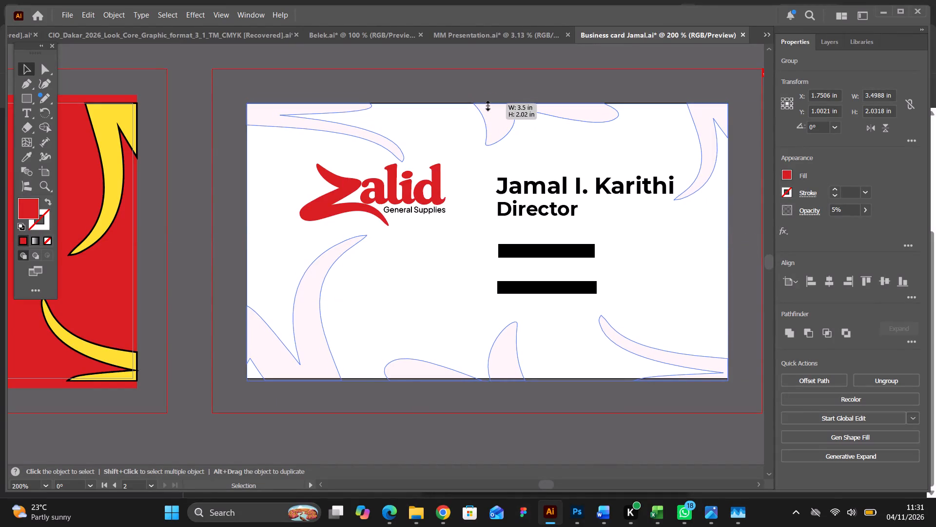
scroll(464, 270, "down", 3)
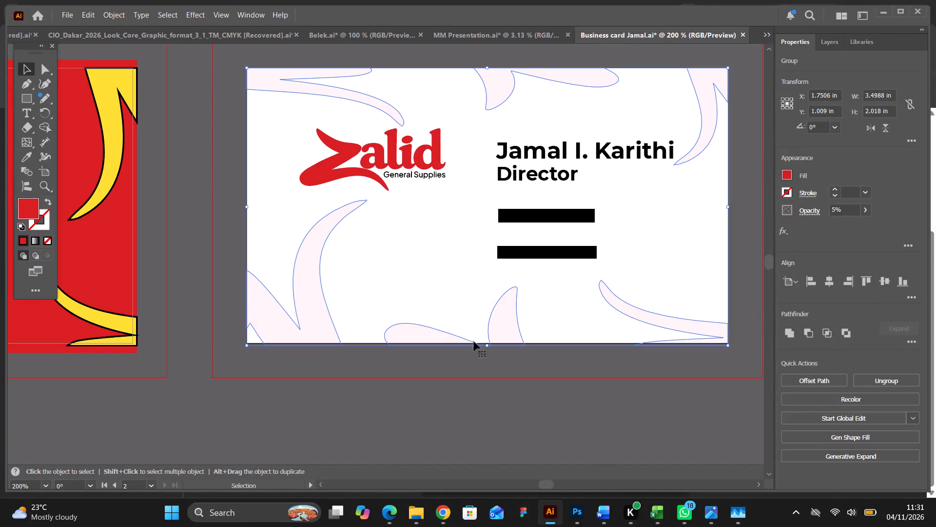
left_click(486, 344)
left_click(504, 362)
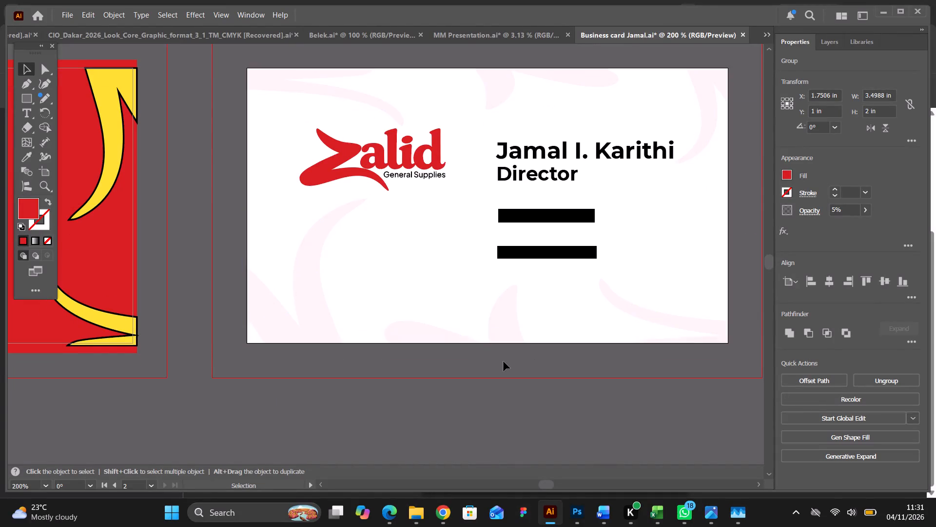
Within the swoosh group, shrink the lower-left swoosh to about 0.65 by 0.78 in and fit it back into the card corner.
scroll(245, 262, "up", 2)
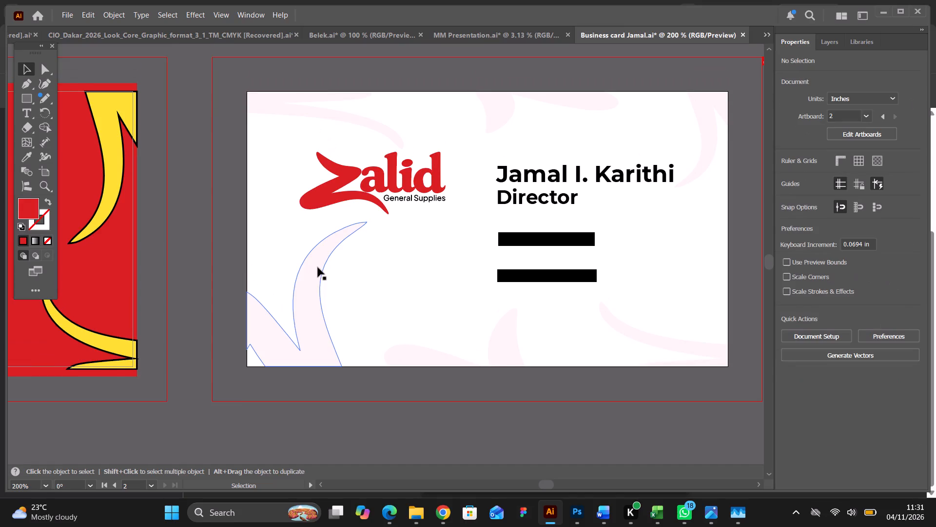
left_click(317, 267)
double_click(317, 267)
left_click(317, 267)
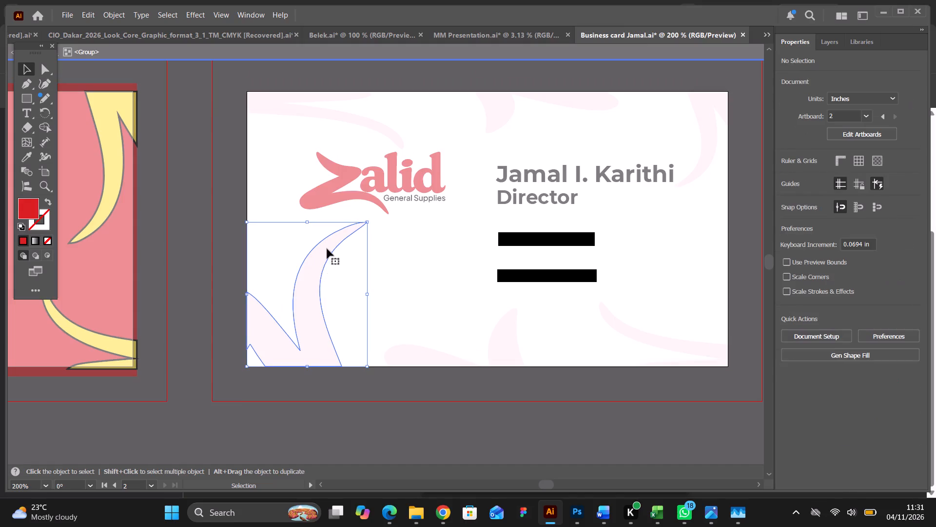
left_click_drag(309, 220, 302, 239)
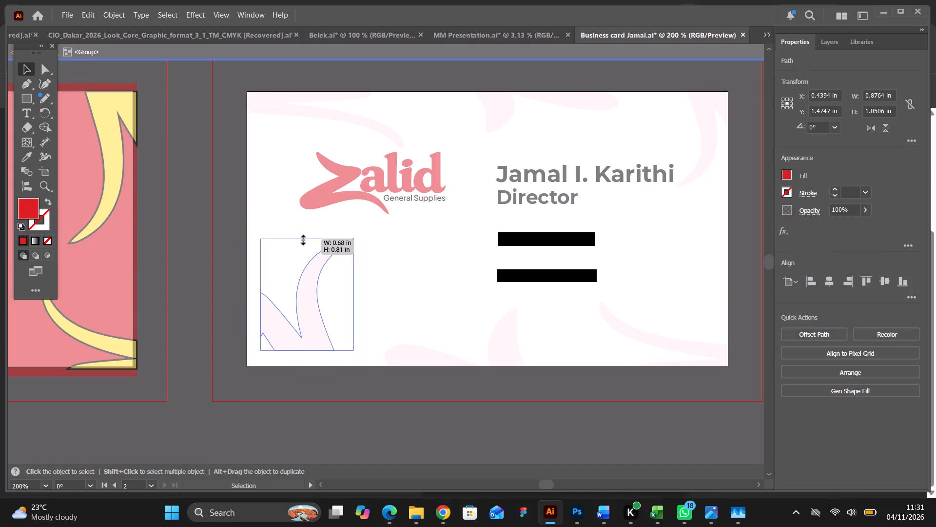
left_click_drag(302, 239, 302, 241)
left_click_drag(309, 282, 294, 300)
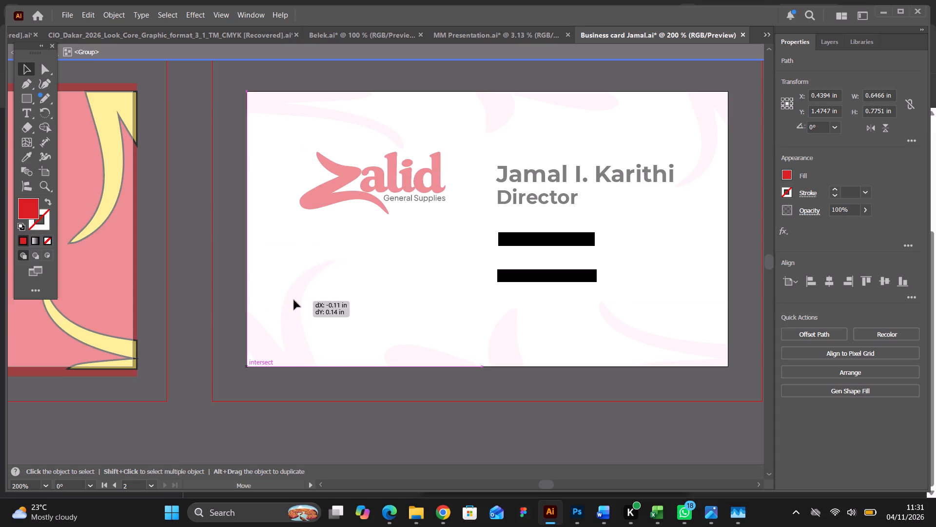
left_click_drag(294, 300, 293, 298)
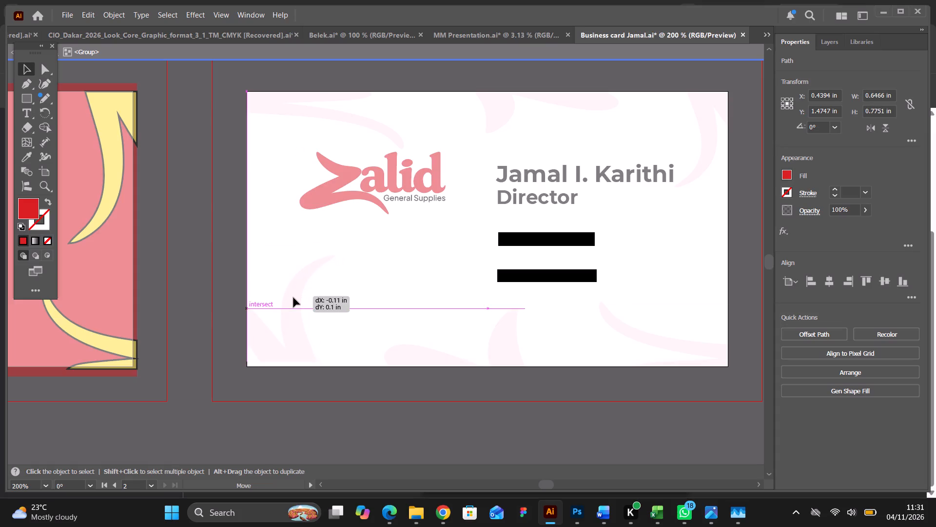
left_click_drag(293, 298, 294, 301)
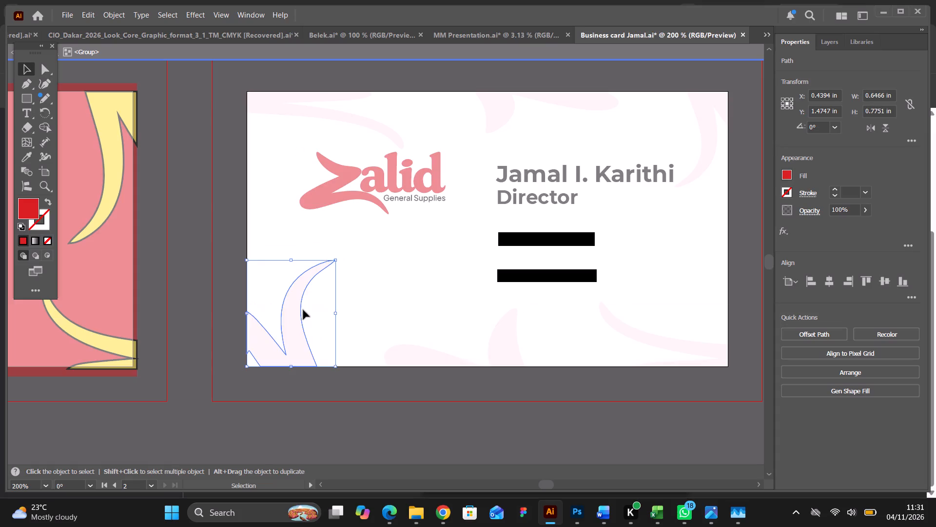
left_click(341, 396)
double_click(375, 249)
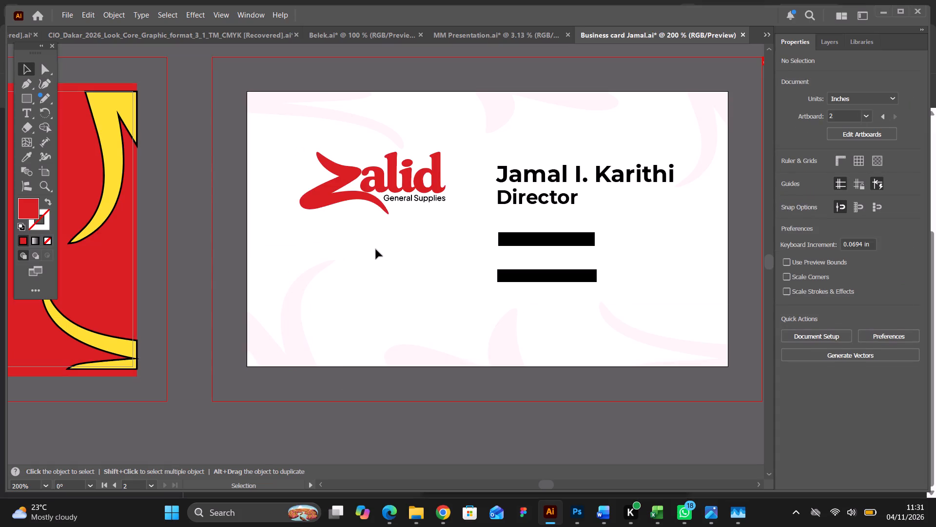
left_click(330, 369)
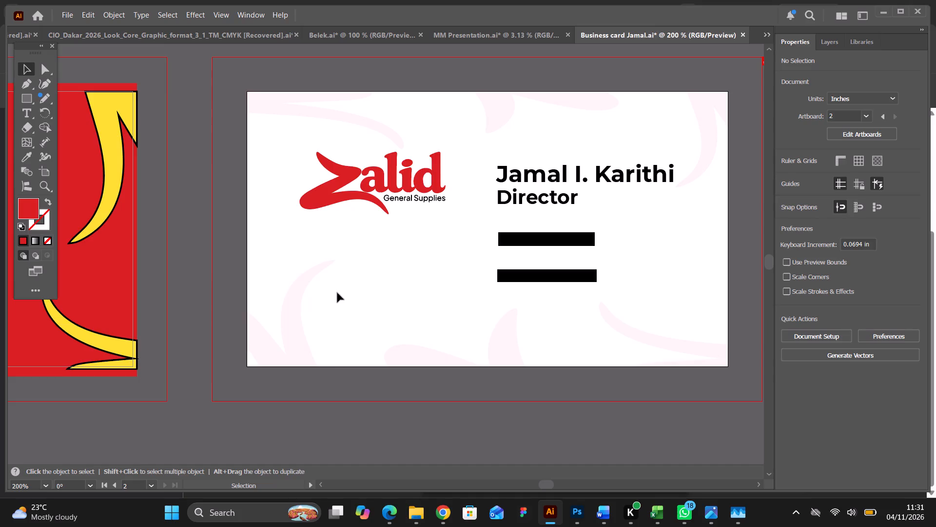
Within the swoosh group, scale down the upper-right swoosh and place it flush against the card's right edge.
scroll(337, 294, "up", 1)
double_click(703, 182)
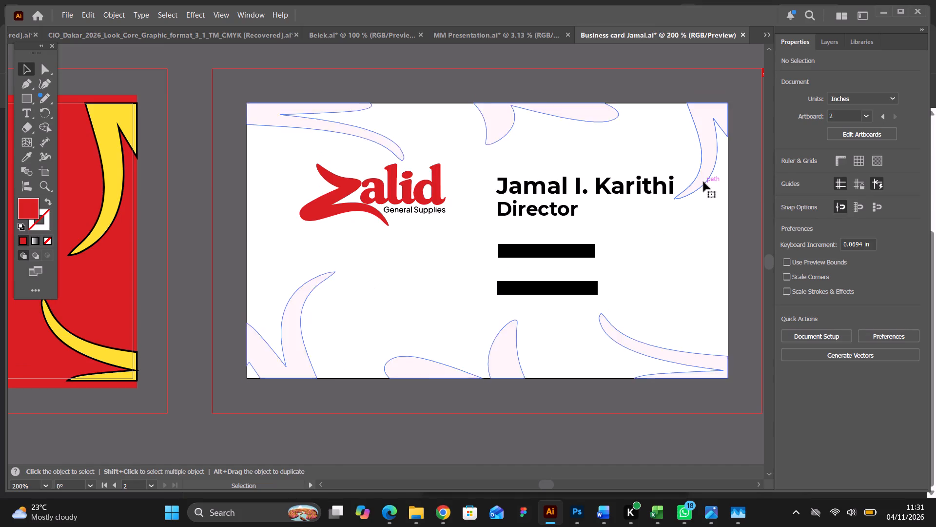
left_click(706, 177)
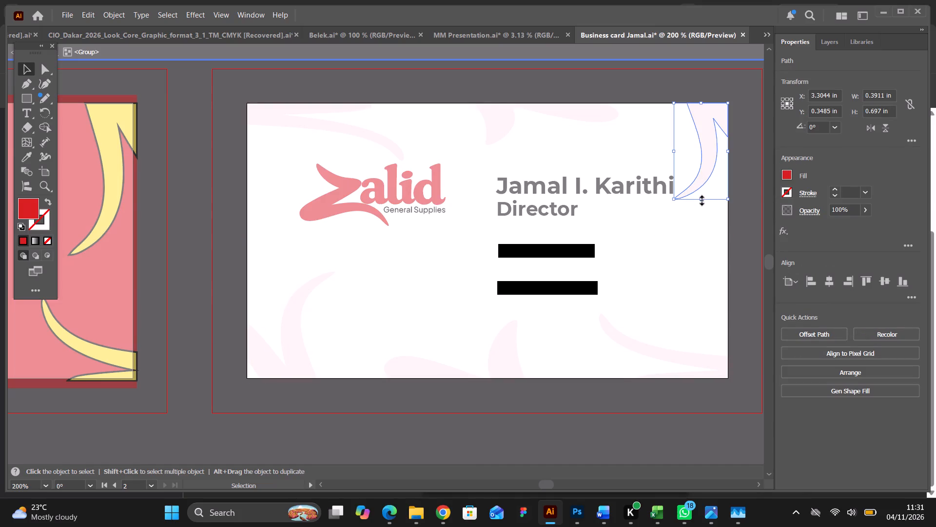
left_click_drag(701, 199, 701, 198)
left_click_drag(701, 198, 701, 162)
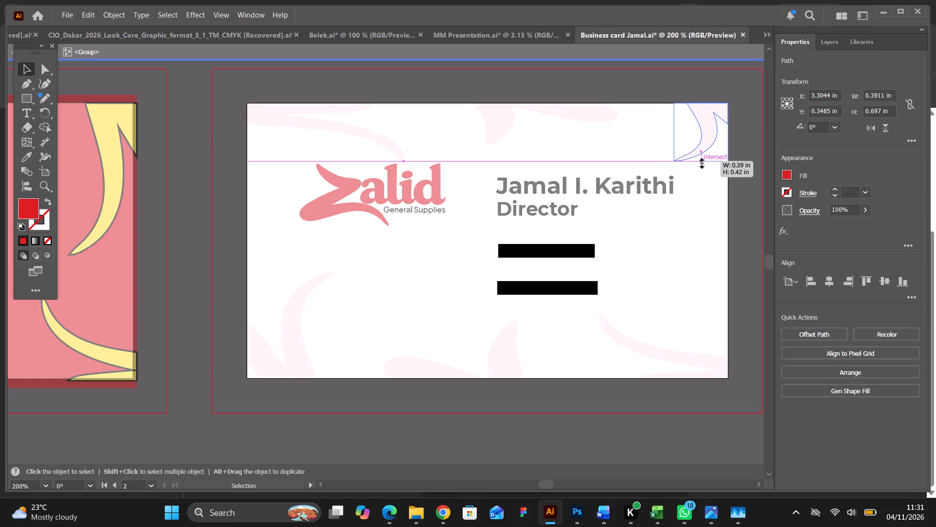
left_click_drag(701, 162, 702, 168)
left_click_drag(707, 147, 715, 147)
left_click(737, 212)
left_click(737, 212)
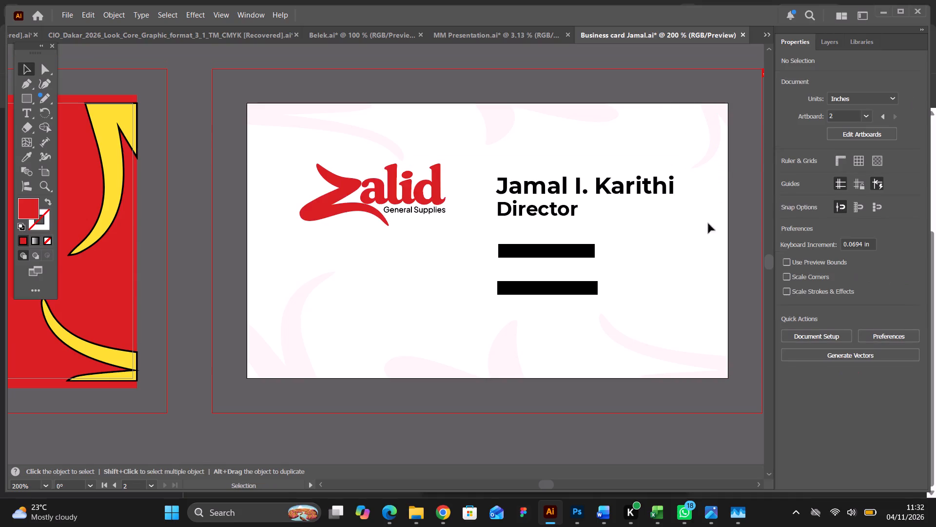
Shrink the lower-left swoosh further to about 0.52 by 0.62 in and move it back against the card's left edge.
left_click(367, 259)
left_click(322, 280)
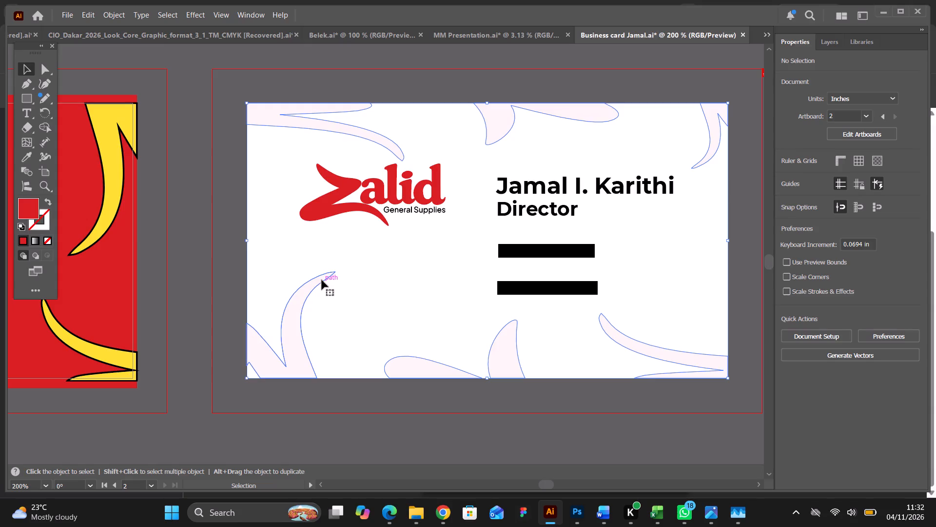
double_click(318, 282)
left_click(314, 285)
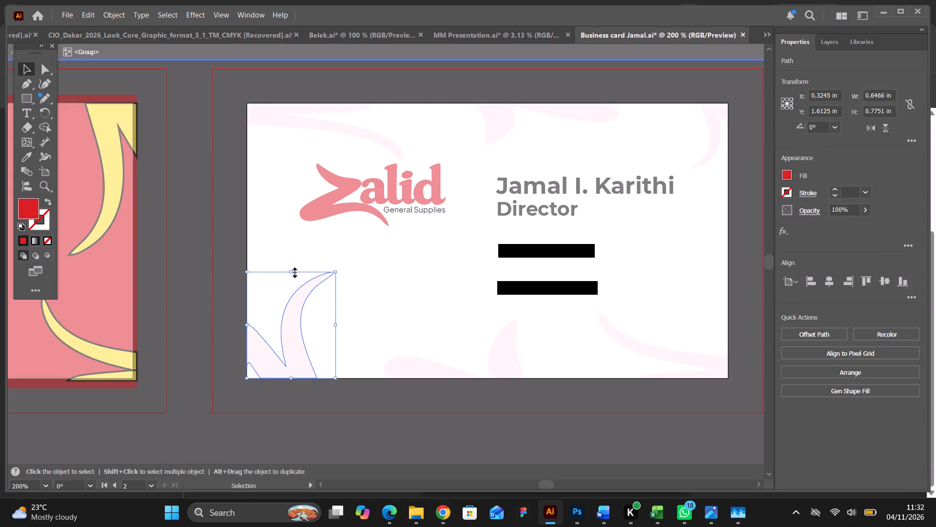
left_click_drag(292, 271, 289, 285, "shift")
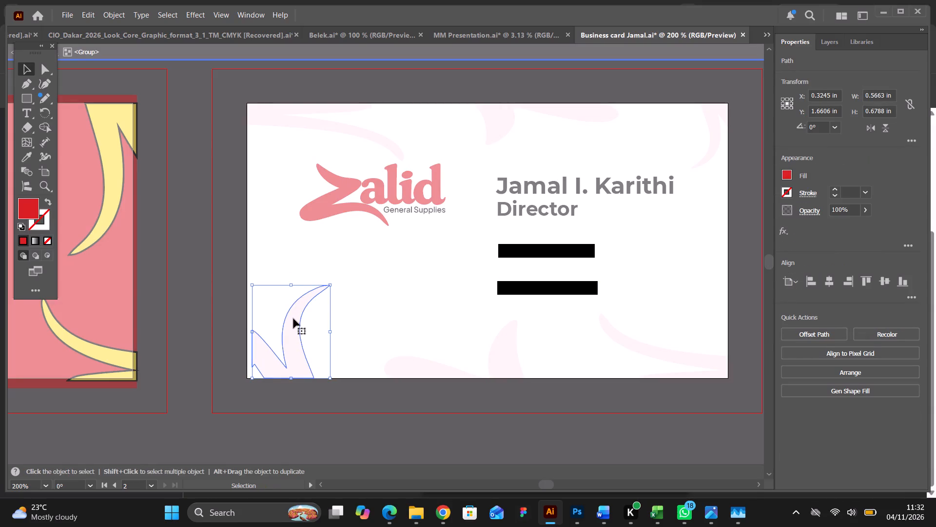
left_click_drag(291, 284, 291, 293, "shift")
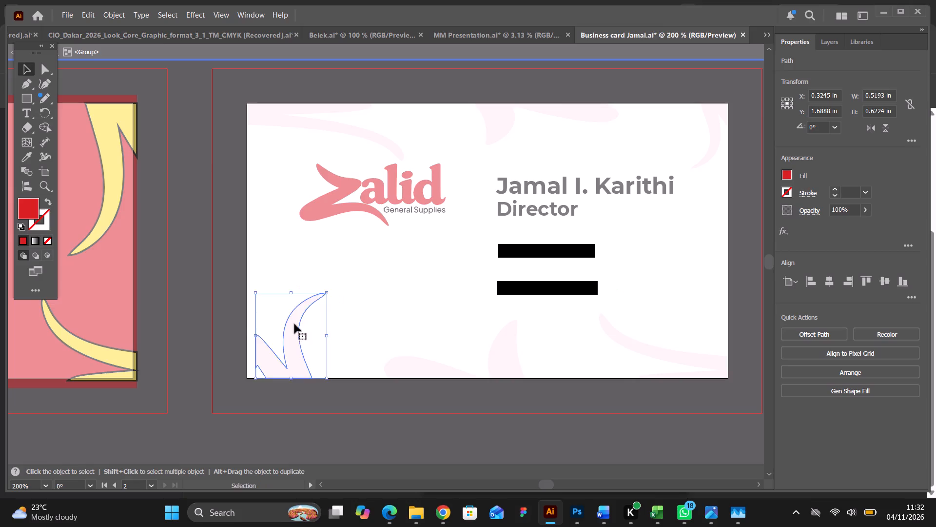
left_click_drag(294, 324, 285, 324)
double_click(369, 297)
Ungroup the logo and contact text on the white card, and deselect them.
scroll(370, 297, "up", 4)
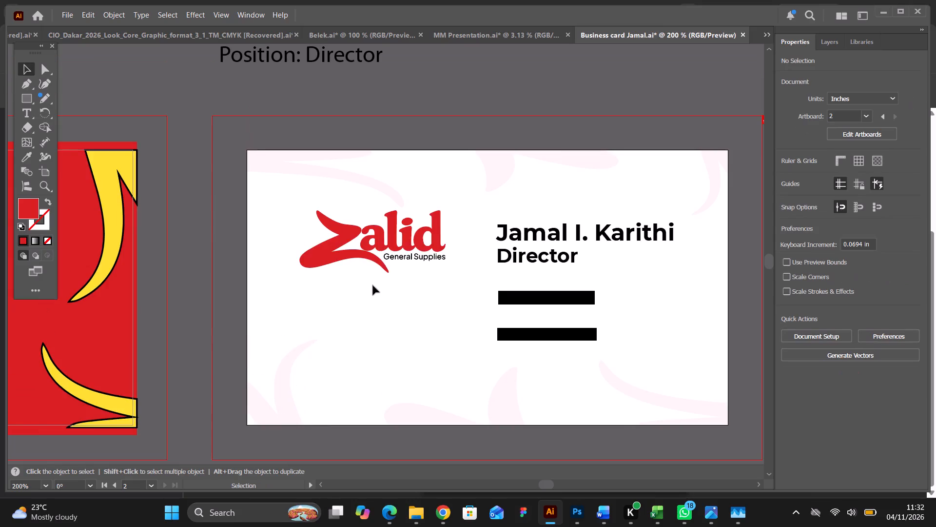
left_click(379, 239)
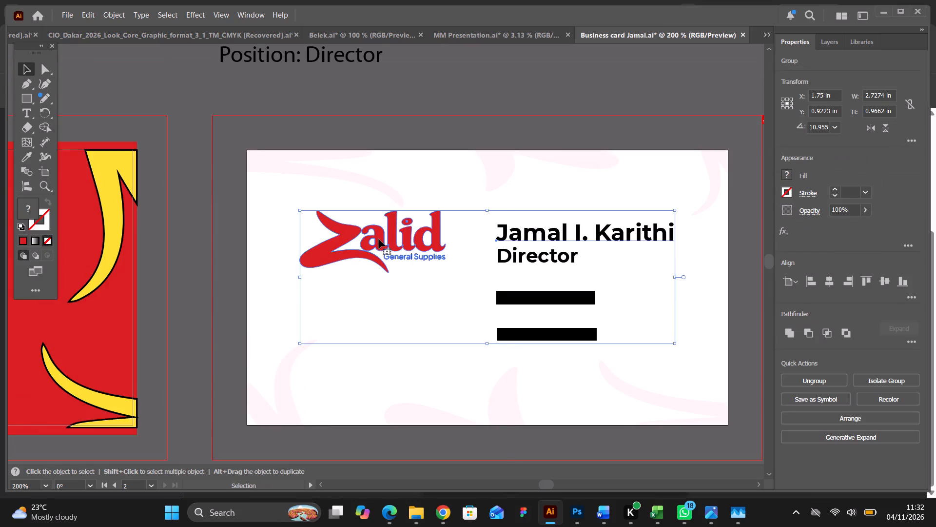
right_click(379, 239)
left_click(417, 286)
left_click(426, 299)
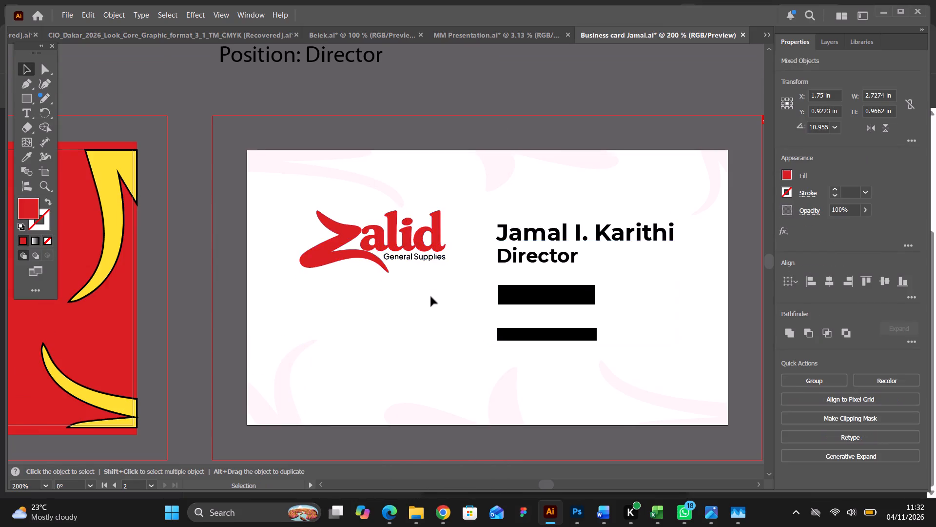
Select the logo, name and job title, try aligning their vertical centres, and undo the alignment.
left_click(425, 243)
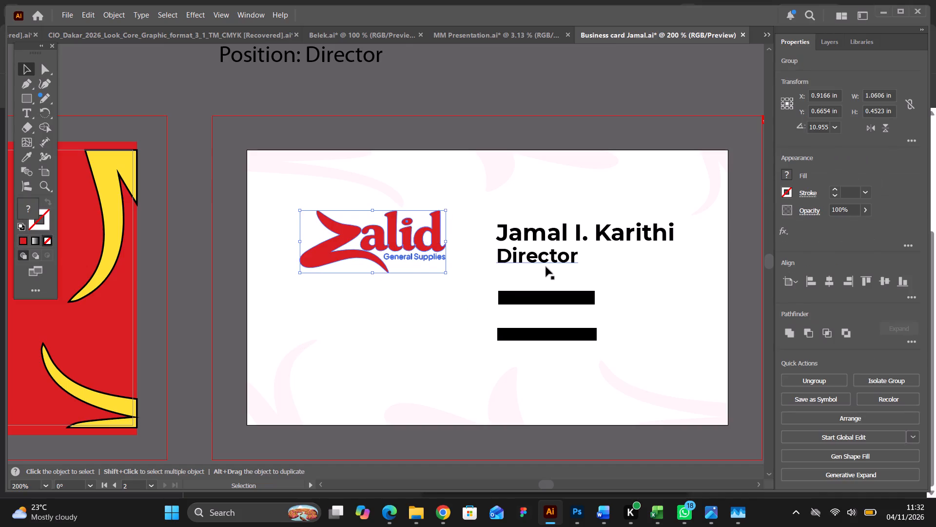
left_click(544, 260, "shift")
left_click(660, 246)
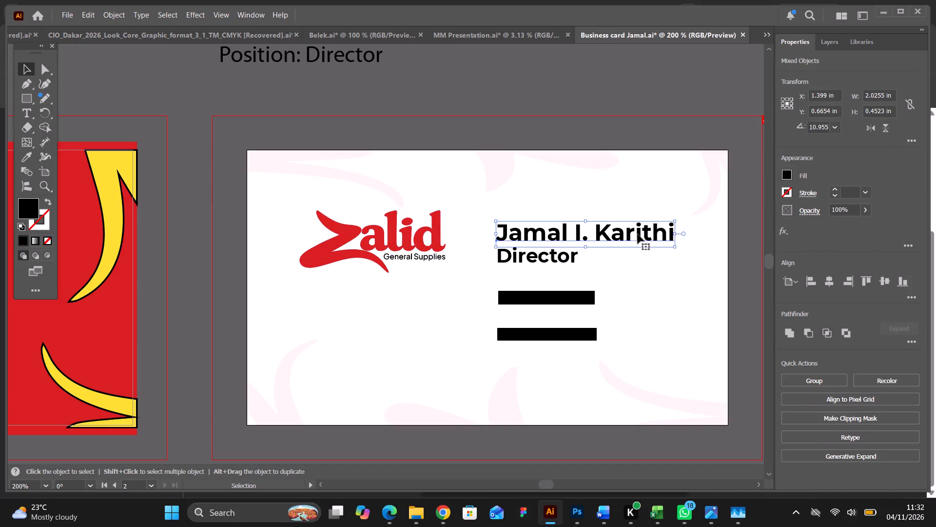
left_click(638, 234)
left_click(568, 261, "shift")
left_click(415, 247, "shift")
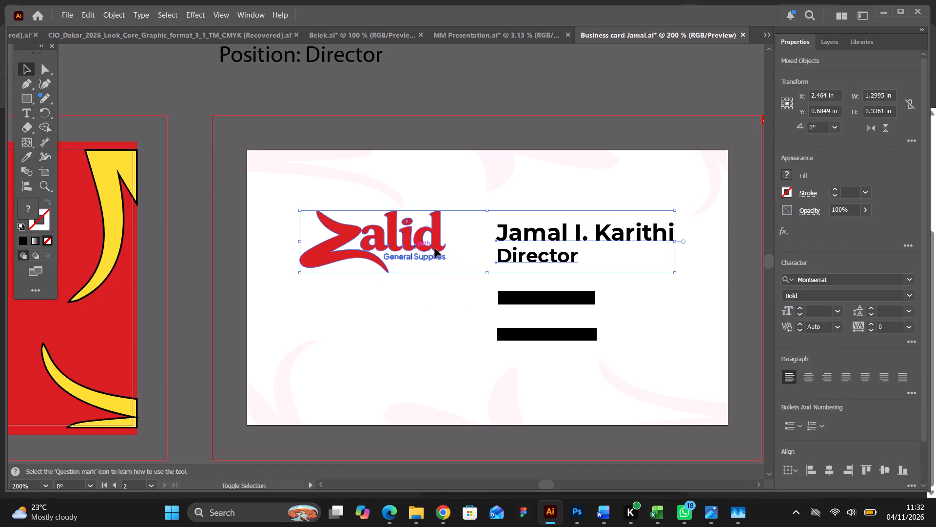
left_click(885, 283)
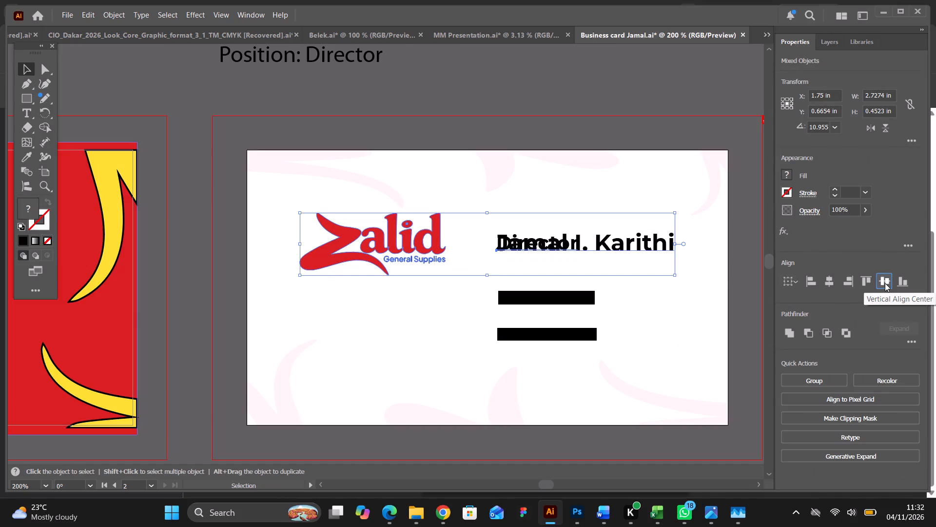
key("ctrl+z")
Move the selected logo, name and job title straight down together by about 0.09 in, and deselect them.
key("Down")
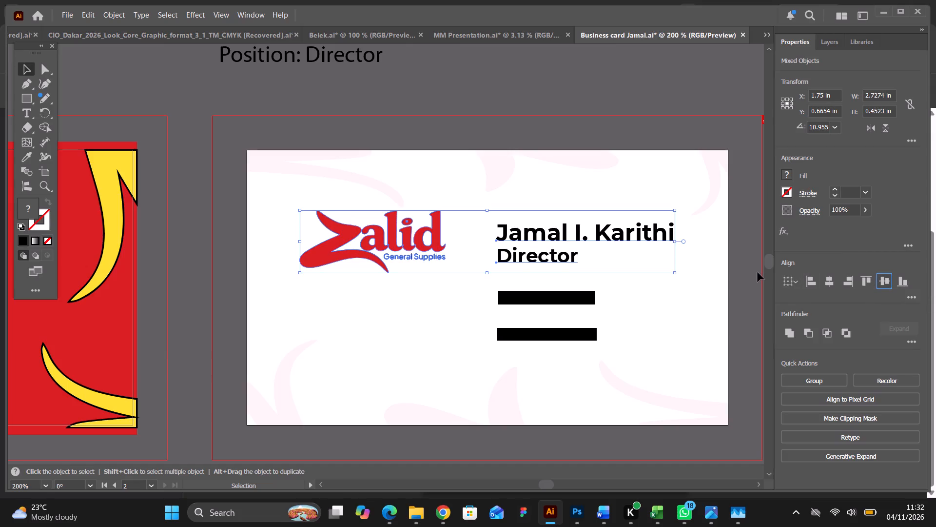
key("Down")
key("Down")
left_click_drag(550, 236, 552, 242)
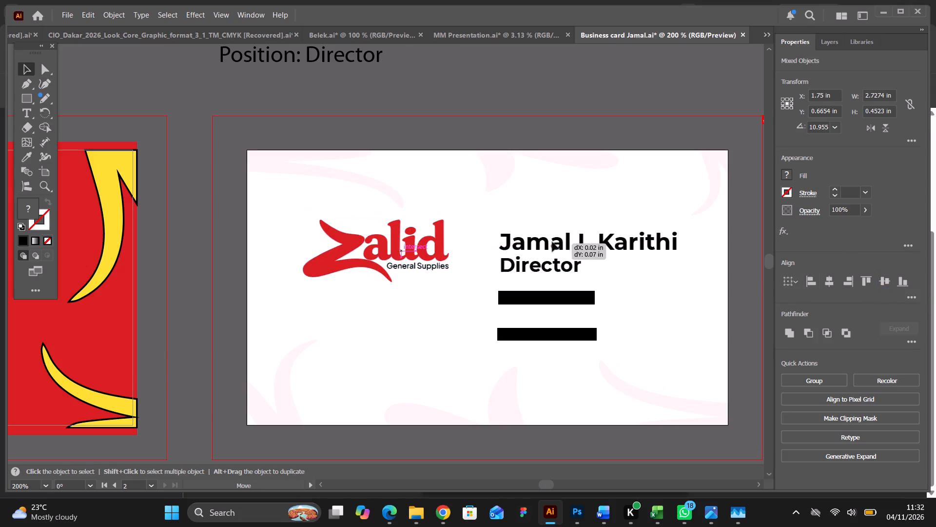
left_click_drag(552, 242, 552, 247)
left_click(458, 297)
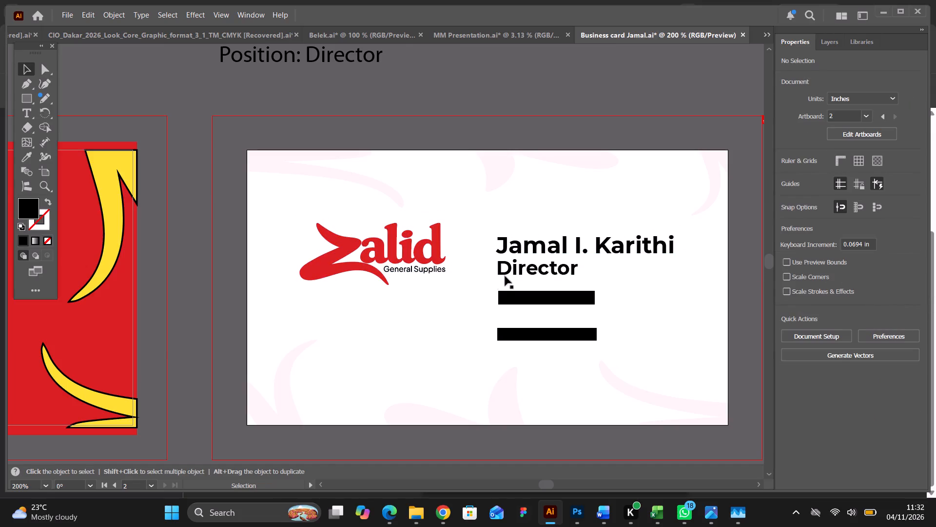
Move the name and job title together up about 0.07 in and left about 0.03 in on the white card, and deselect them.
left_click(520, 249)
left_click(531, 271, "shift")
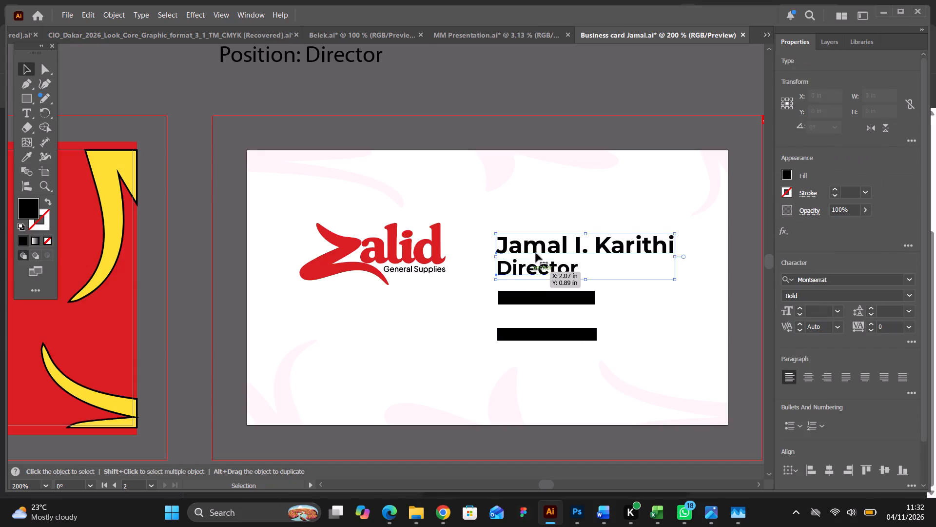
left_click_drag(535, 249, 532, 242)
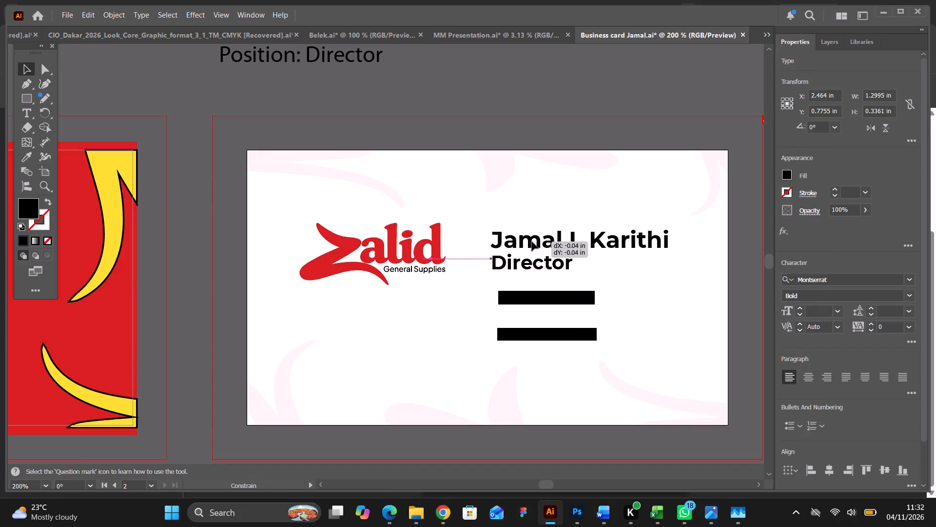
left_click_drag(532, 242, 531, 240)
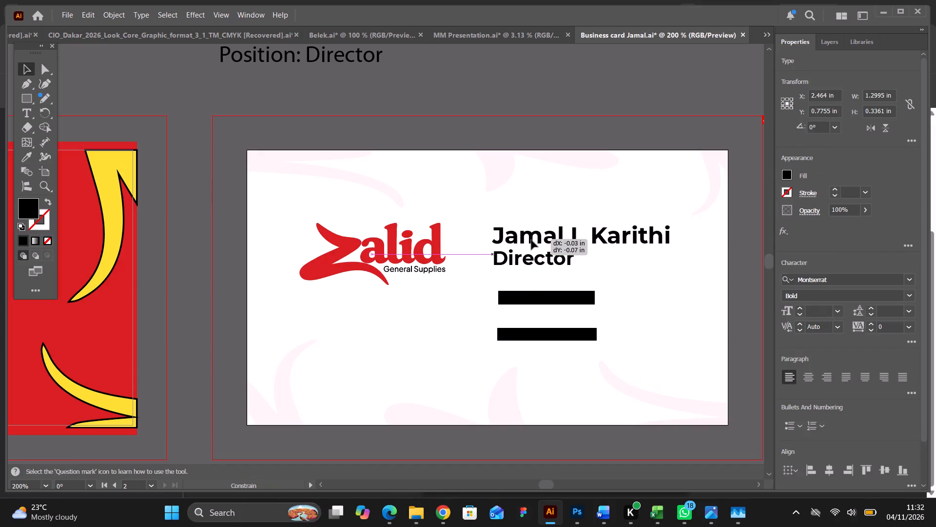
left_click_drag(531, 240, 531, 240)
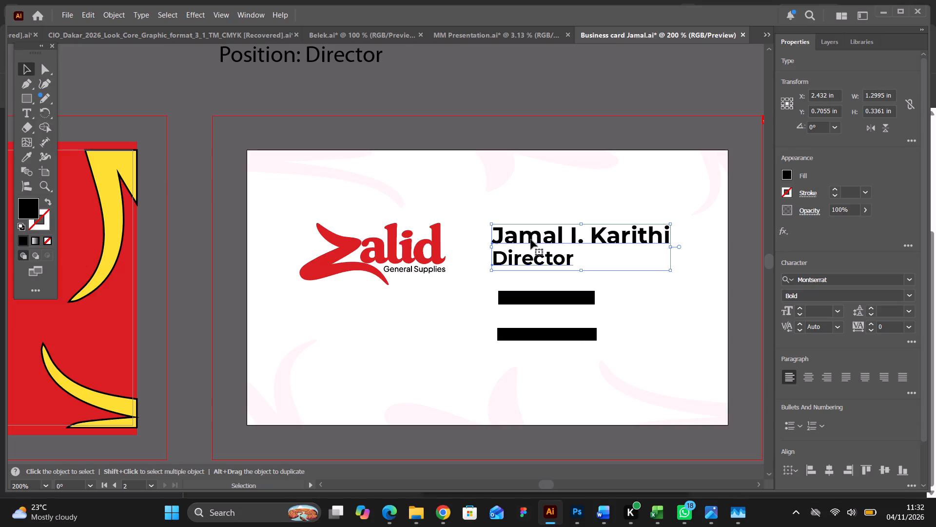
left_click(695, 372)
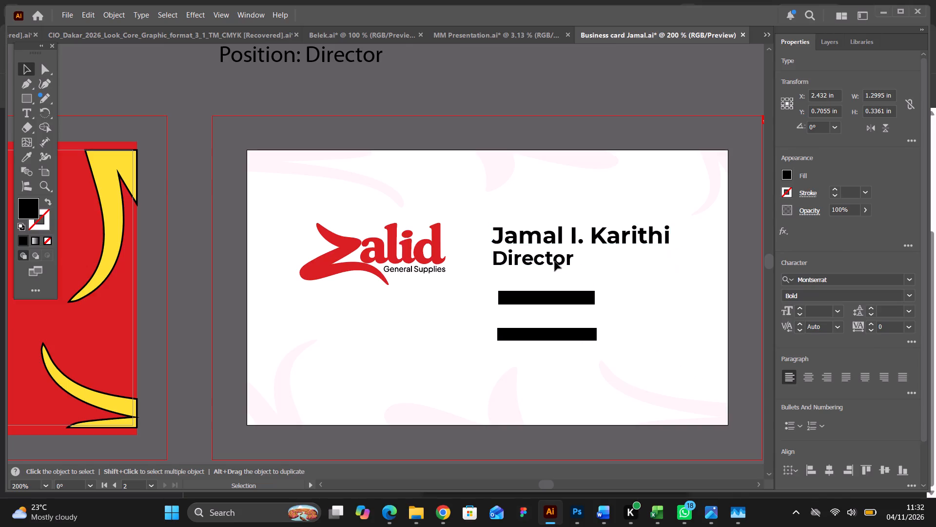
Move the job title down to widen its gap below the name, and fine-tune the positions of both lines.
left_click(555, 262)
key("Down")
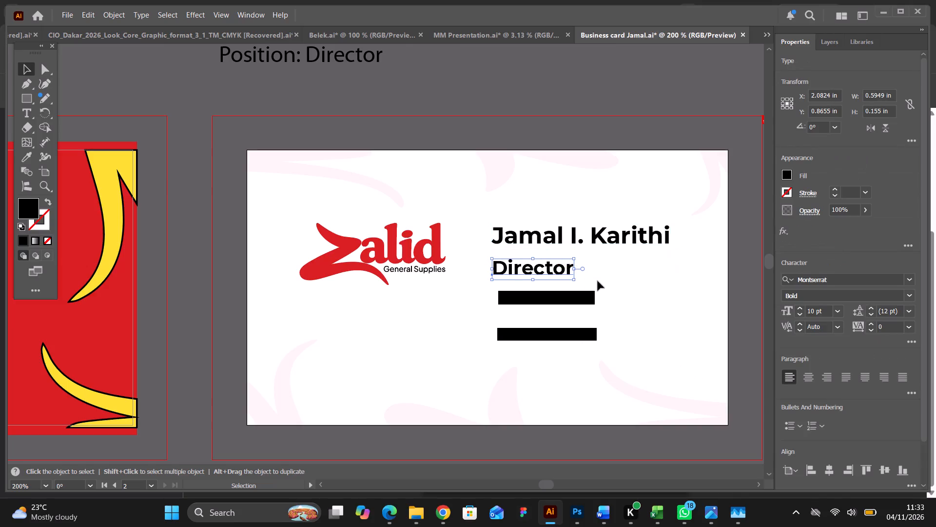
left_click(566, 273)
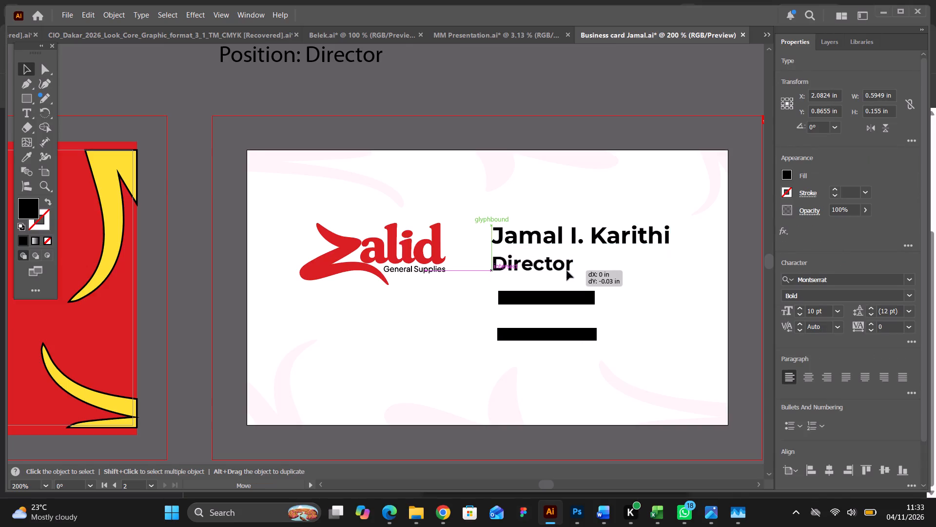
left_click(642, 278)
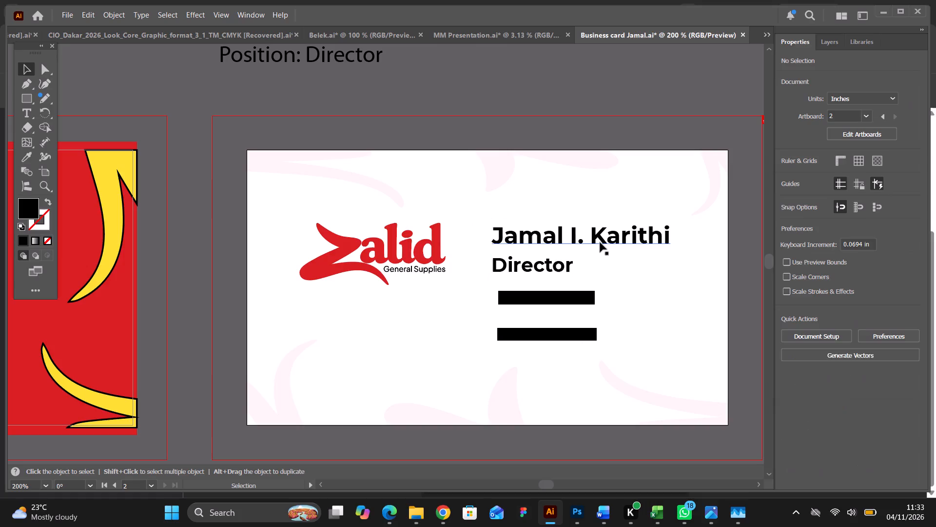
left_click(600, 243)
key("Down")
key("Up")
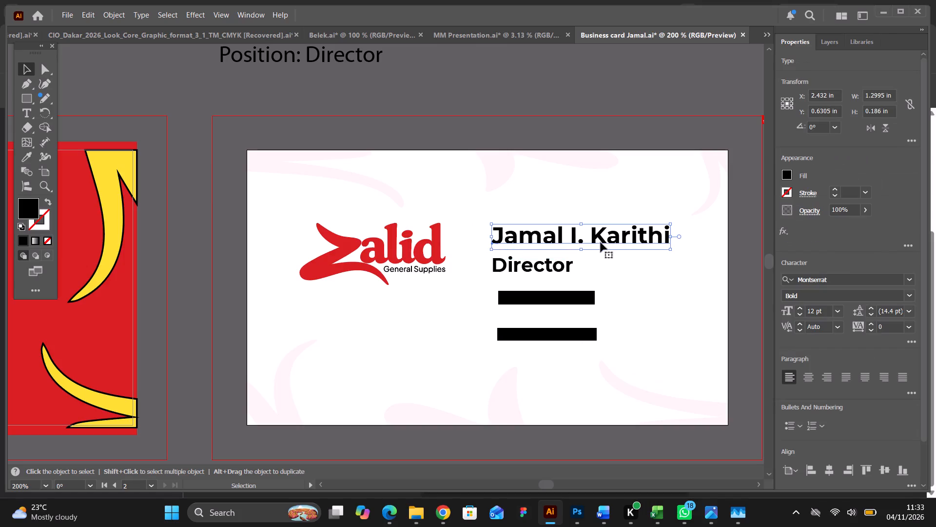
left_click(595, 233)
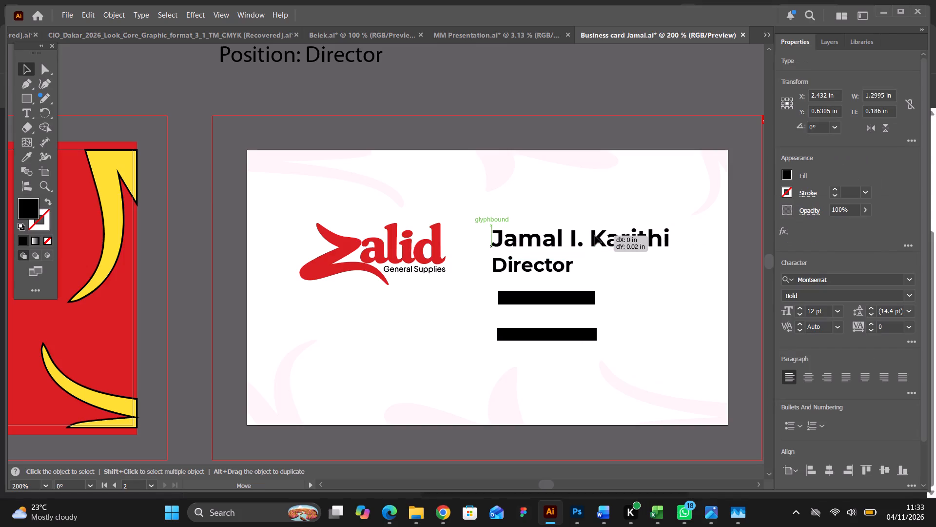
left_click(601, 274)
left_click(559, 270)
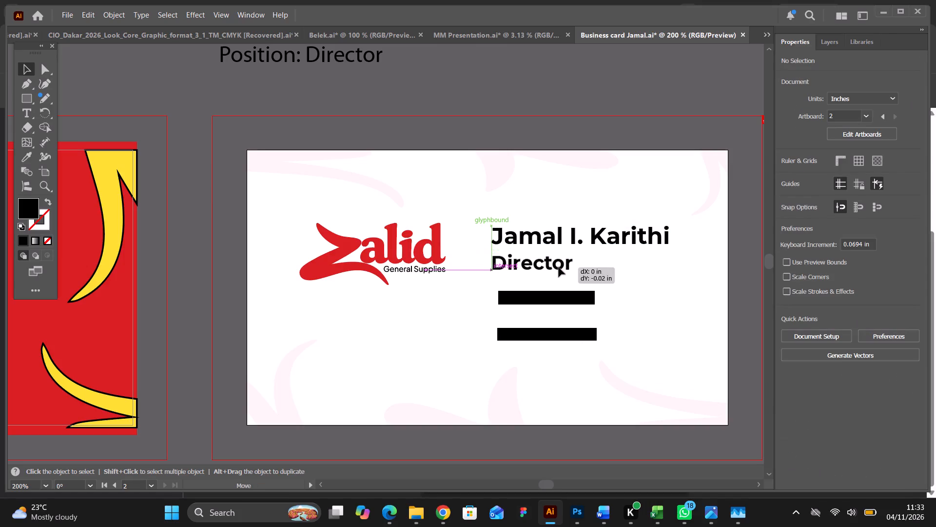
left_click(640, 281)
Move the two contact lines about 0.06 in down and 0.05 in left so they line up with the name's left edge.
left_click(551, 297)
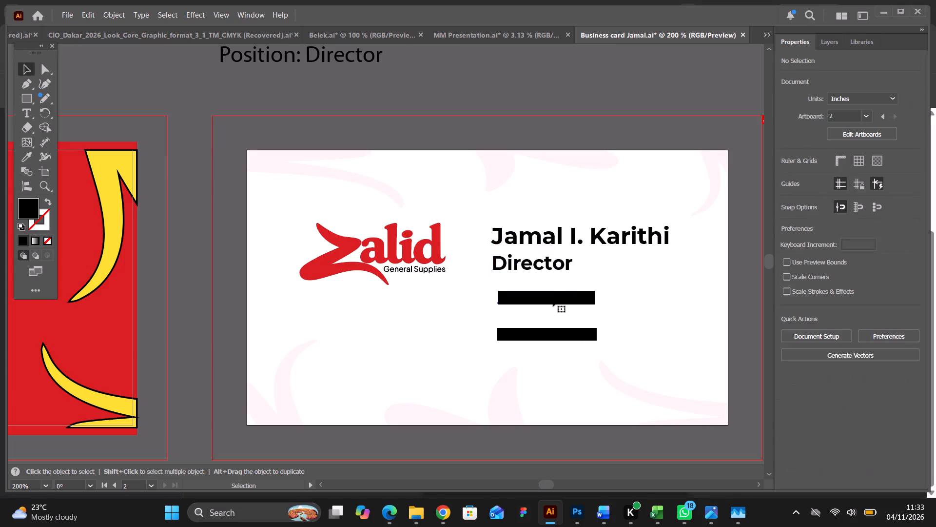
left_click(631, 281)
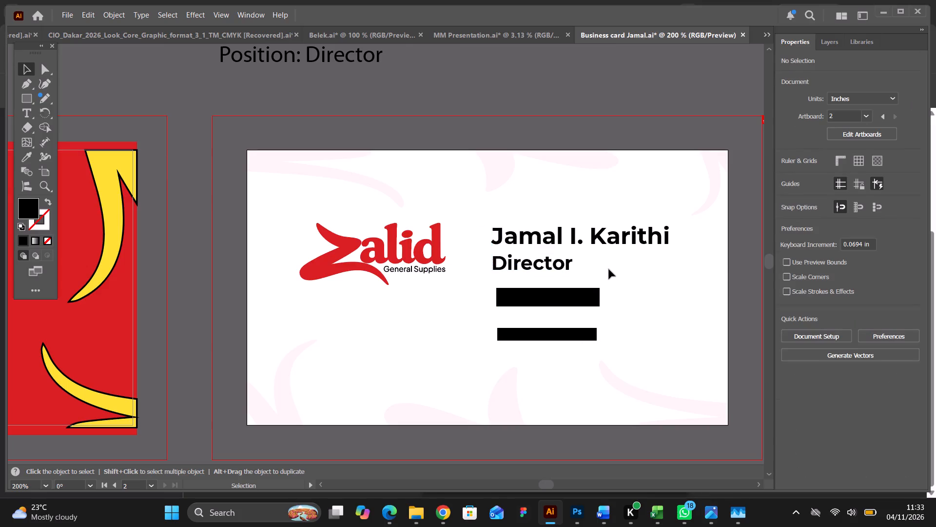
left_click(681, 296)
left_click_drag(563, 298, 583, 313)
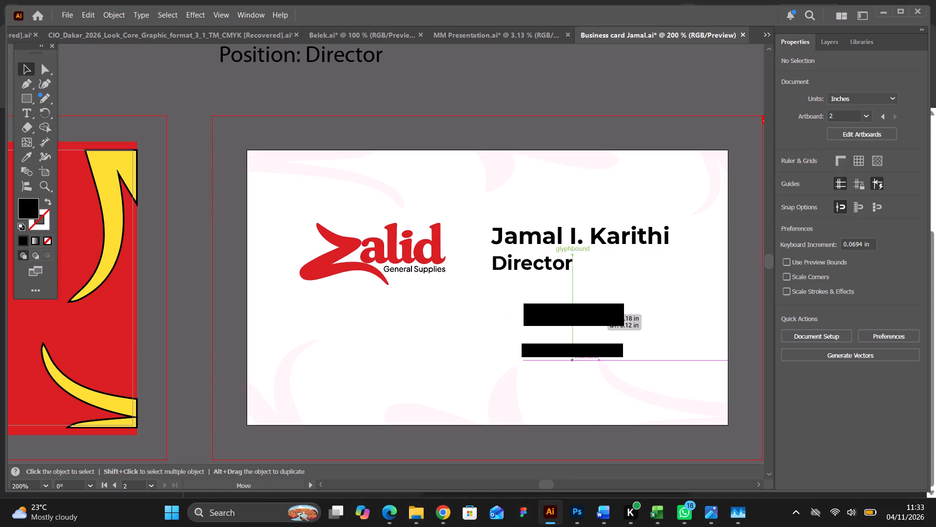
left_click_drag(583, 313, 556, 305)
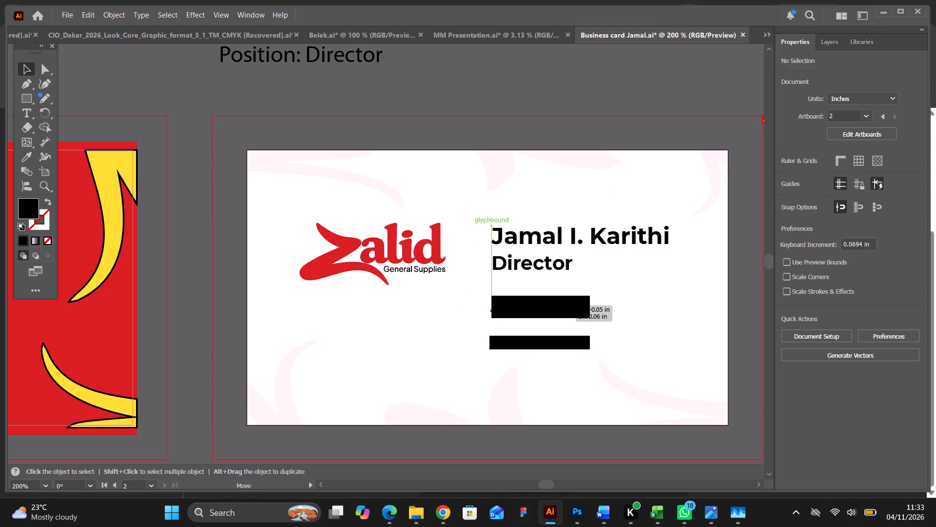
left_click_drag(556, 305, 557, 307)
left_click(528, 281)
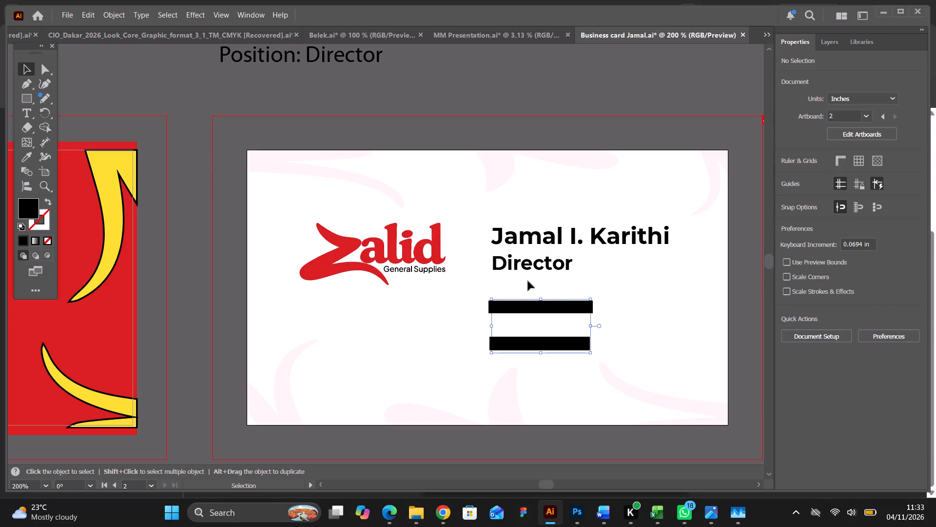
Select the name and job title, move them down together by about 0.01 in, and deselect them.
left_click_drag(473, 226, 520, 268)
left_click_drag(486, 230, 518, 259)
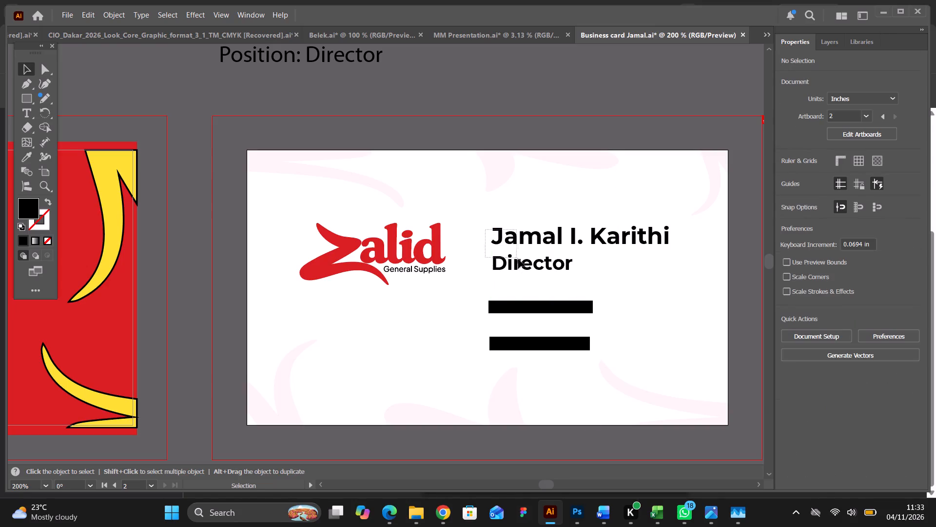
left_click_drag(518, 259, 519, 261)
left_click(520, 234)
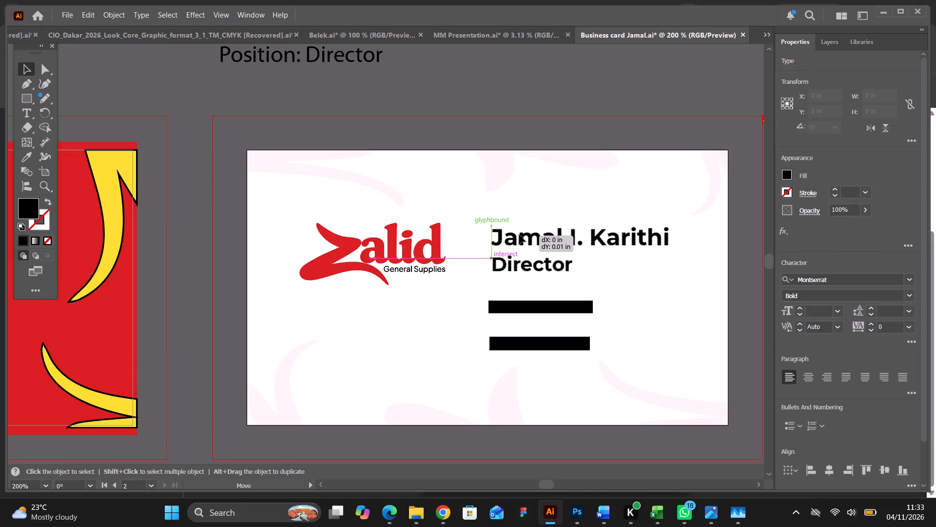
left_click(641, 314)
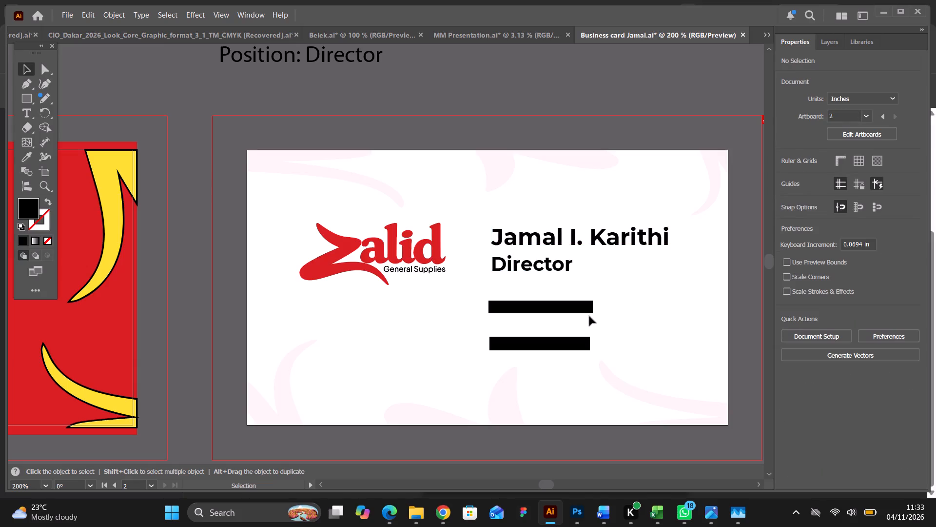
left_click(639, 321)
Switch to Photoshop, bring up Interactive.psd and deselect its Dakar 2026 logo layer.
left_click(571, 508)
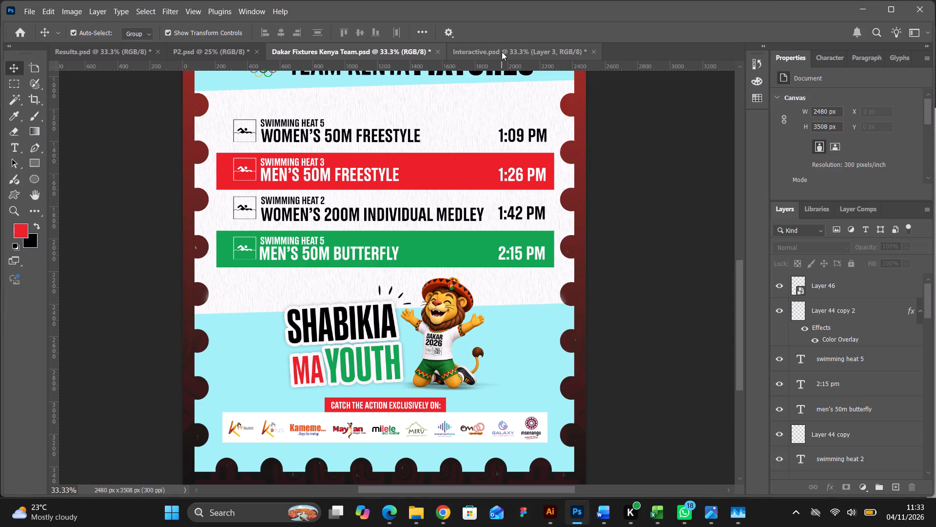
left_click(502, 51)
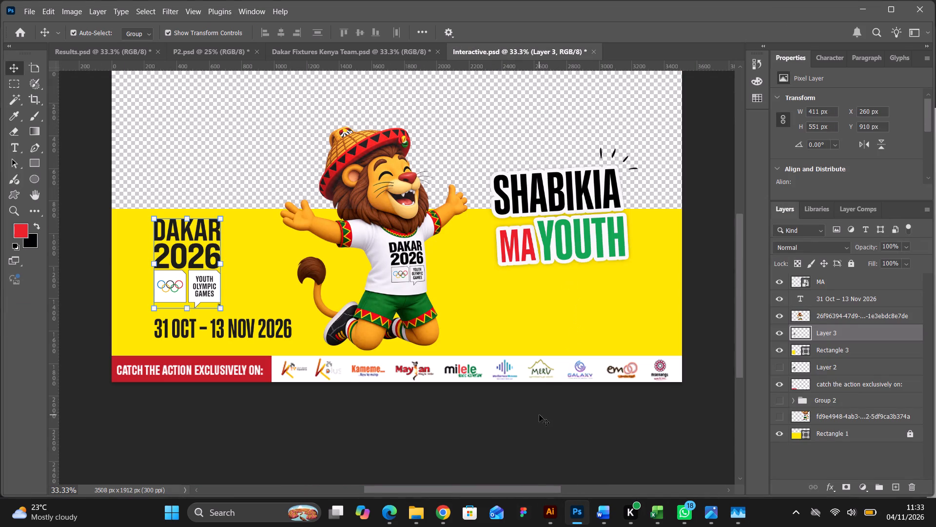
left_click(539, 415)
Switch to the RGB Dakar 2026 Look Core Graphic document in Illustrator and undo the logo edits back to its horizontal layout.
left_click(550, 505)
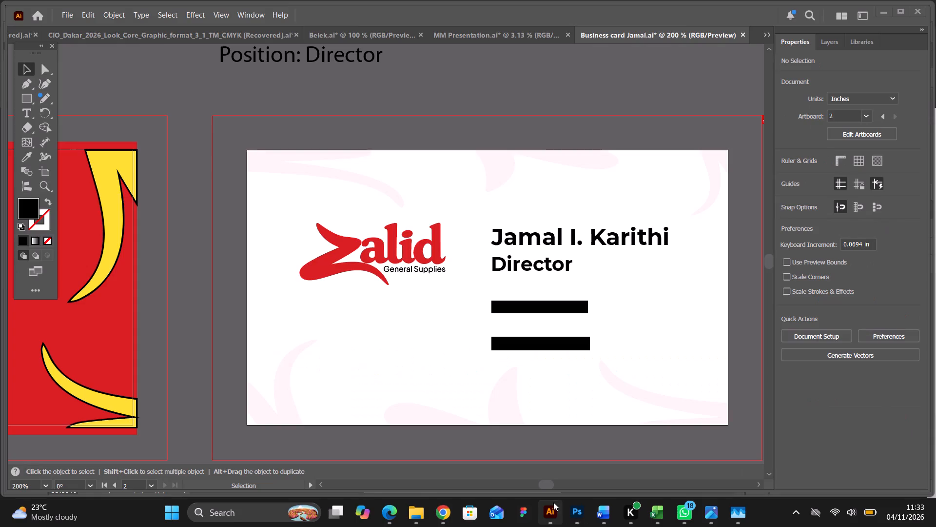
left_click(367, 39)
left_click(216, 39)
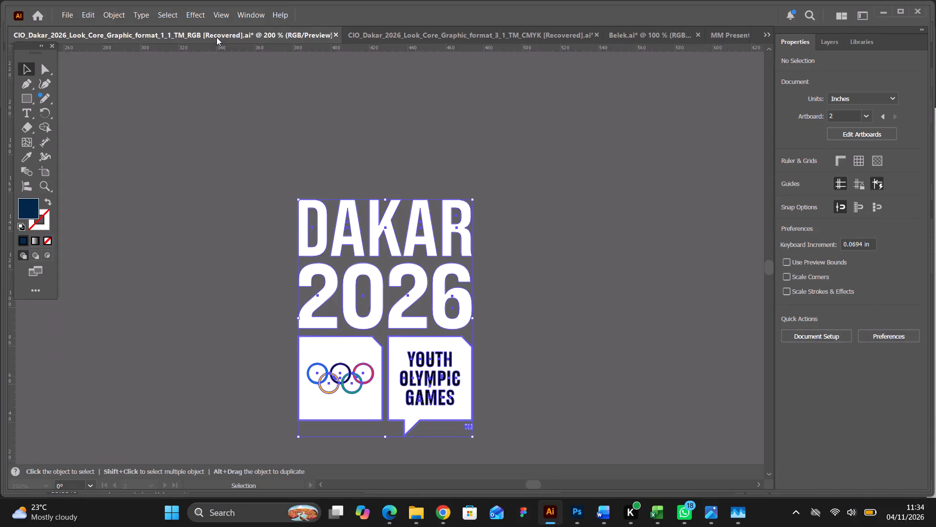
scroll(469, 206, "down", 5)
scroll(530, 226, "down", 2)
left_click(539, 230)
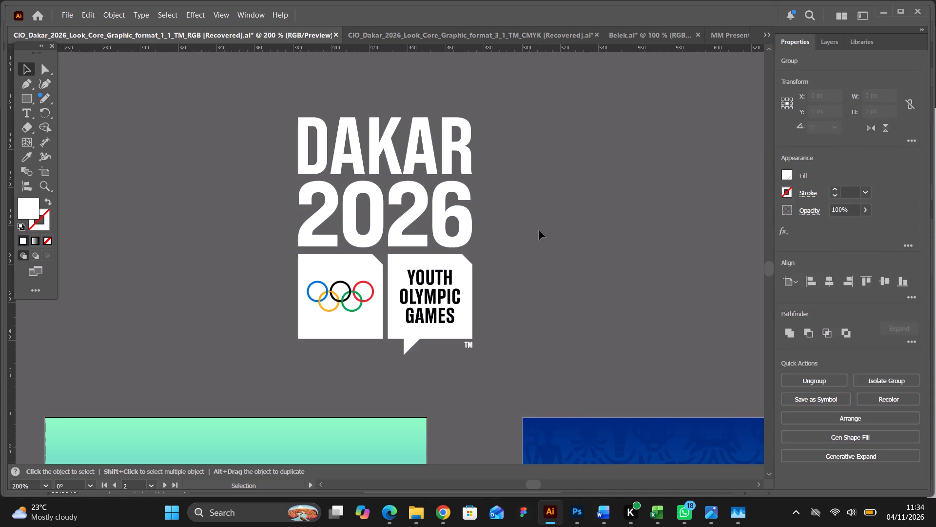
key("ctrl+z")
key("ctrl+z")
key("ctrl+z")
key("ctrl+z")
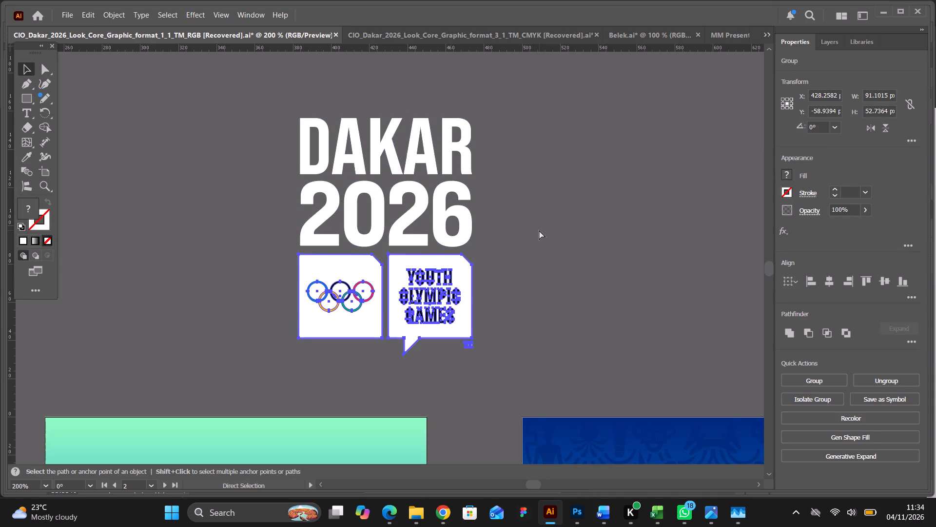
key("ctrl+z")
key("ctrl+z")
key("ctrl+z")
key("ctrl+z")
key("ctrl+z")
key("ctrl+z")
key("ctrl+z")
key("ctrl+z")
key("ctrl+z")
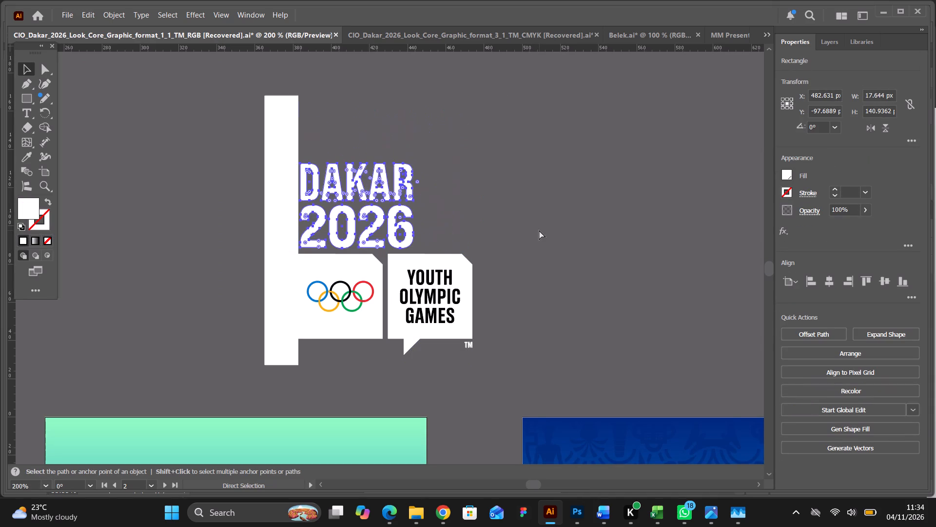
key("ctrl+z")
key("ctrl+z")
left_click(546, 223)
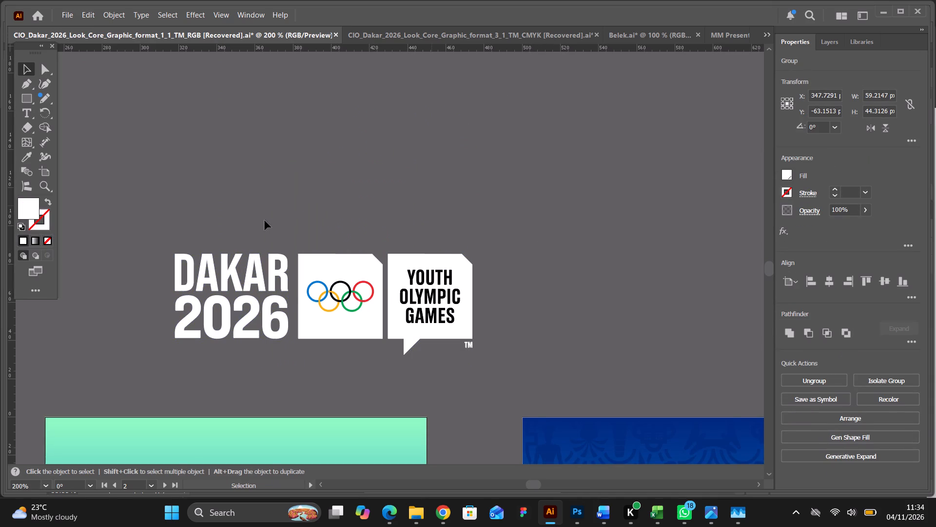
Recolour the horizontal logo's DAKAR 2026 lettering black by sampling the Youth Olympic Games text with the Eyedropper, and deselect it.
left_click_drag(160, 238, 275, 338)
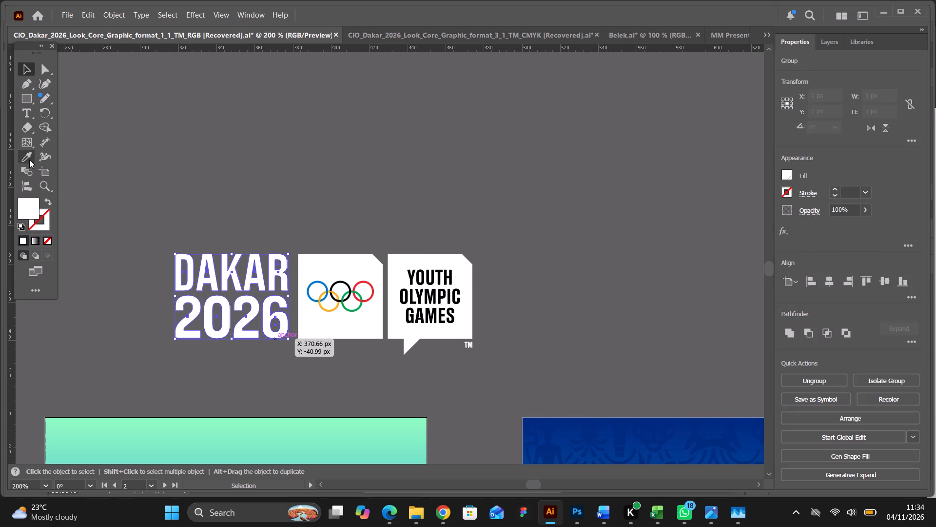
left_click(28, 158)
left_click(412, 276)
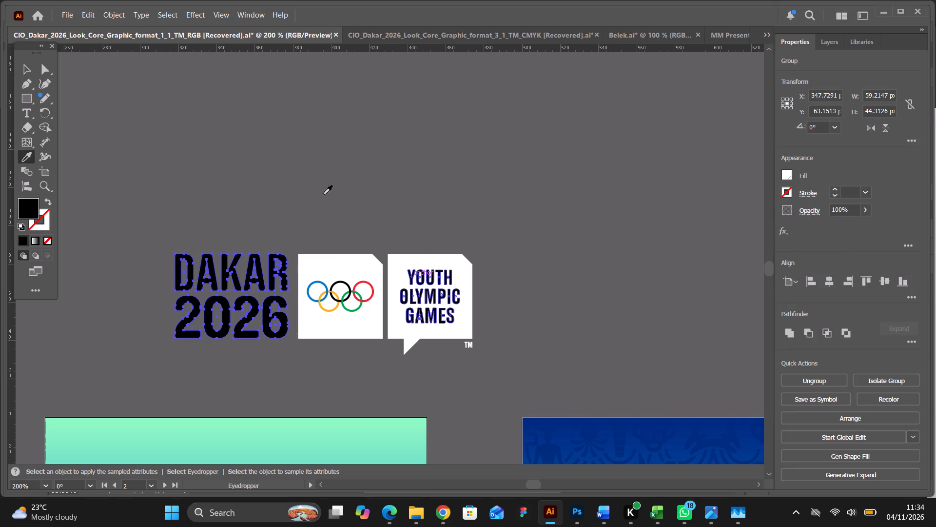
left_click(28, 66)
left_click(515, 225)
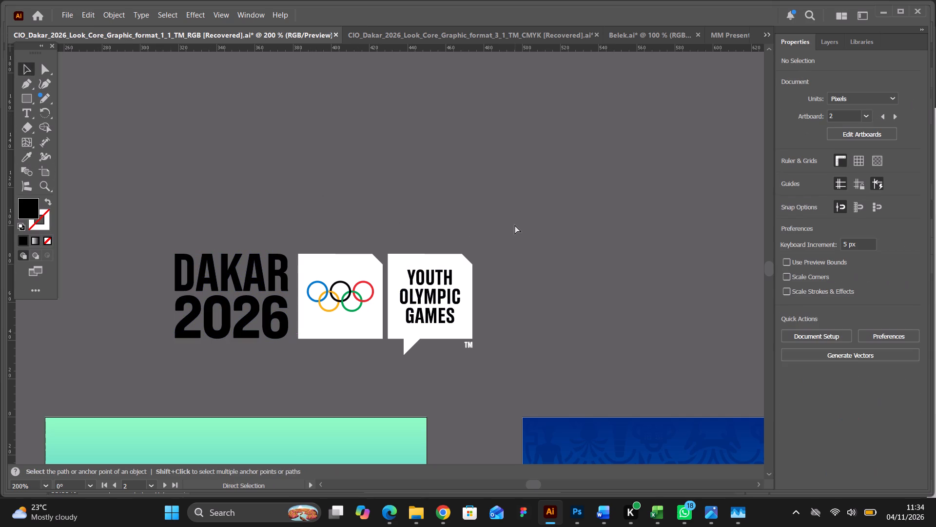
Copy the whole horizontal Dakar 2026 logo above the artboards, and switch to Interactive.psd in Photoshop.
key("ctrl+minus")
key("ctrl+minus")
key("ctrl+minus")
key("ctrl+minus")
scroll(515, 225, "down", 17)
scroll(531, 268, "down", 17)
scroll(534, 273, "down", 5)
scroll(534, 274, "up", 20)
scroll(534, 274, "up", 13)
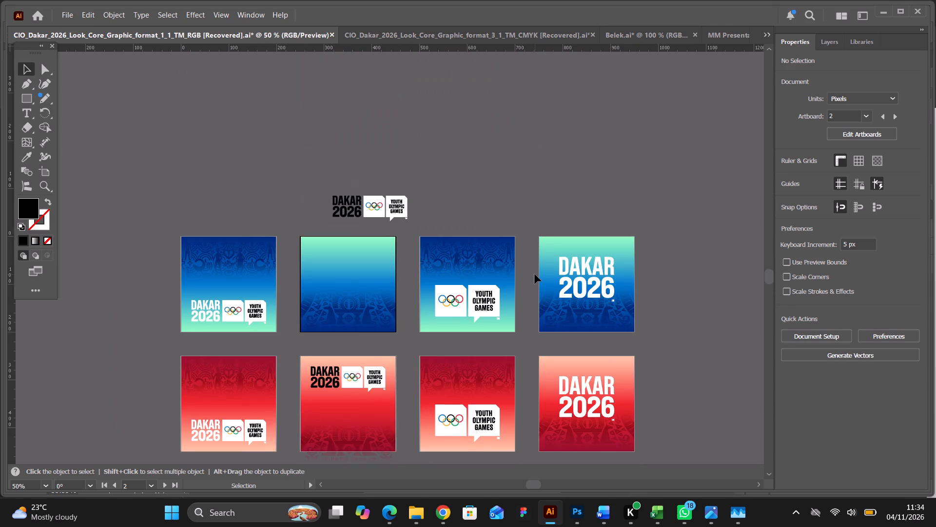
scroll(535, 274, "up", 8)
left_click_drag(310, 251, 416, 289)
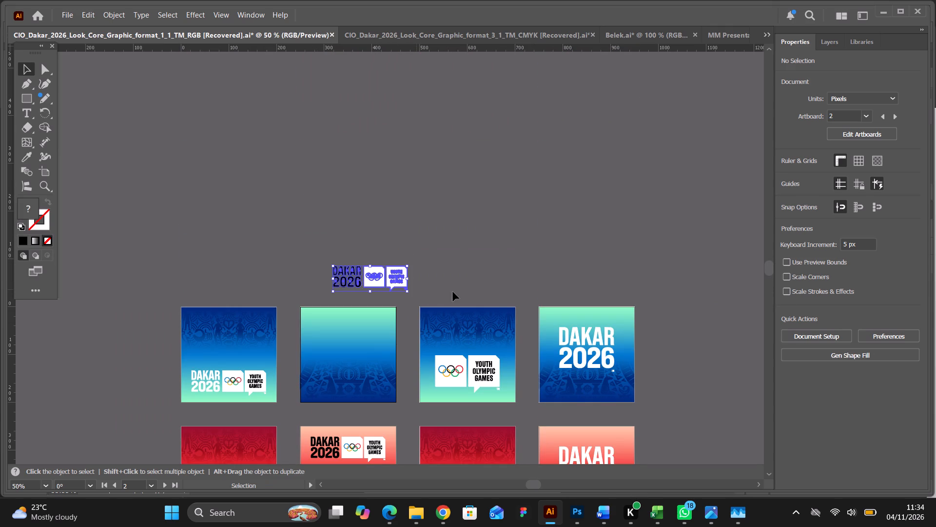
key("ctrl+c")
left_click(578, 510)
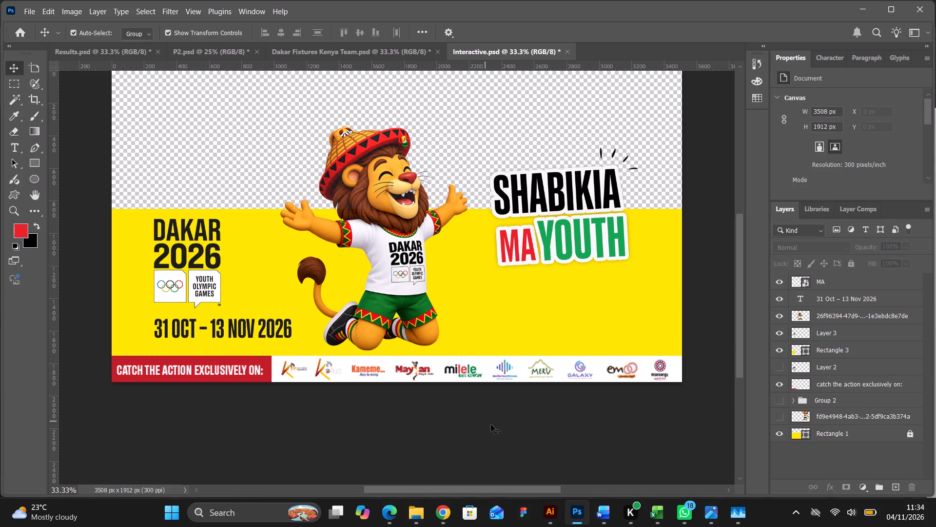
Switch back to Illustrator and undo the black recolouring of the horizontal logo's DAKAR 2026 lettering.
left_click(551, 512)
scroll(405, 310, "up", 1)
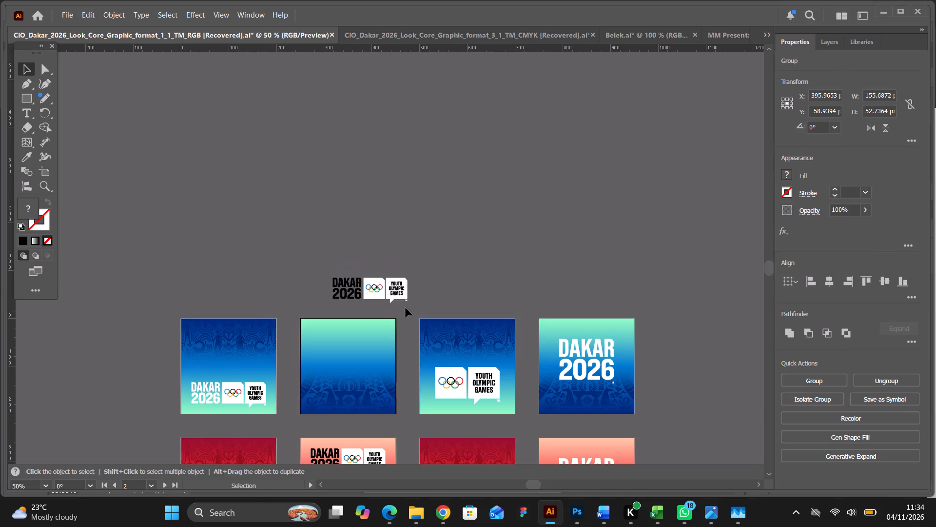
key("ctrl+equal")
key("ctrl+equal")
key("ctrl+equal")
key("ctrl+equal")
key("ctrl+equal")
key("ctrl+equal")
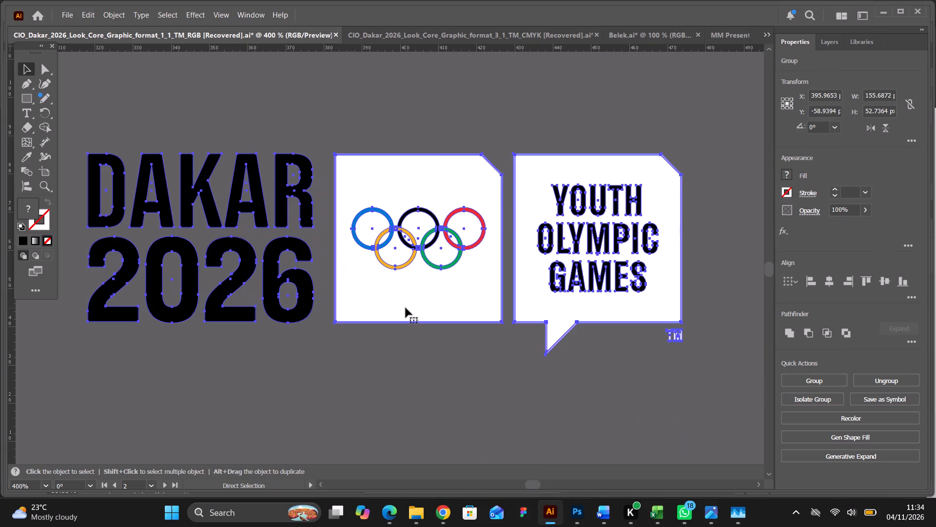
key("ctrl+z")
Ungroup the Olympic rings box from the Youth Olympic Games speech bubble, and undo a trial move of the rings box.
left_click(463, 392)
left_click(473, 273)
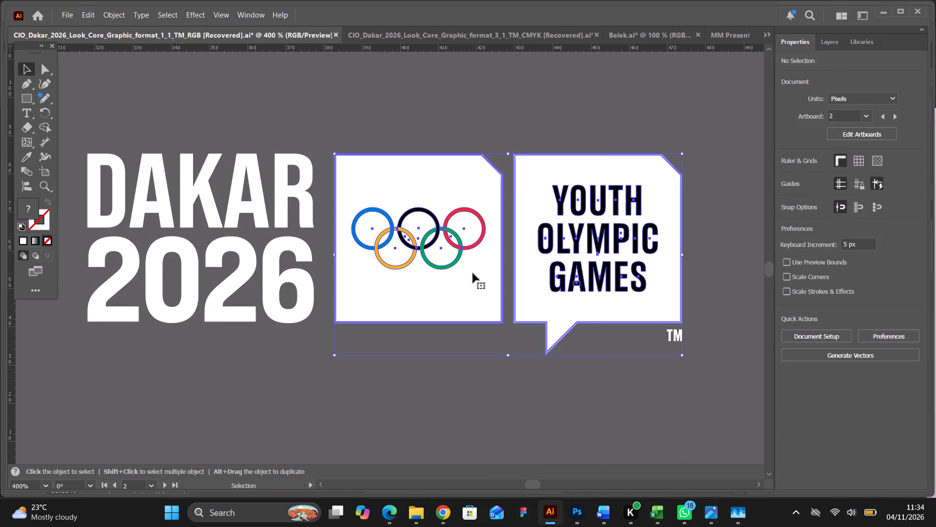
right_click(473, 273)
left_click(515, 288)
left_click(514, 349)
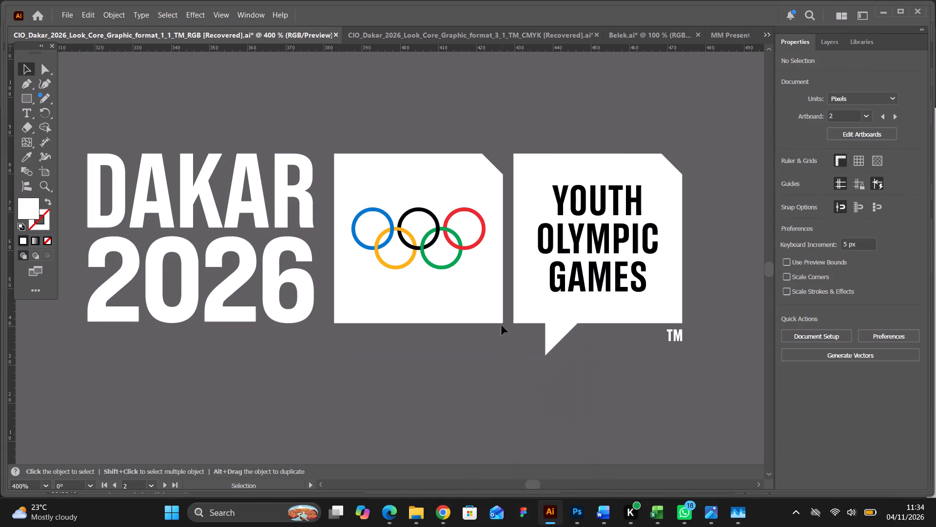
left_click_drag(502, 324, 503, 354)
key("ctrl+z")
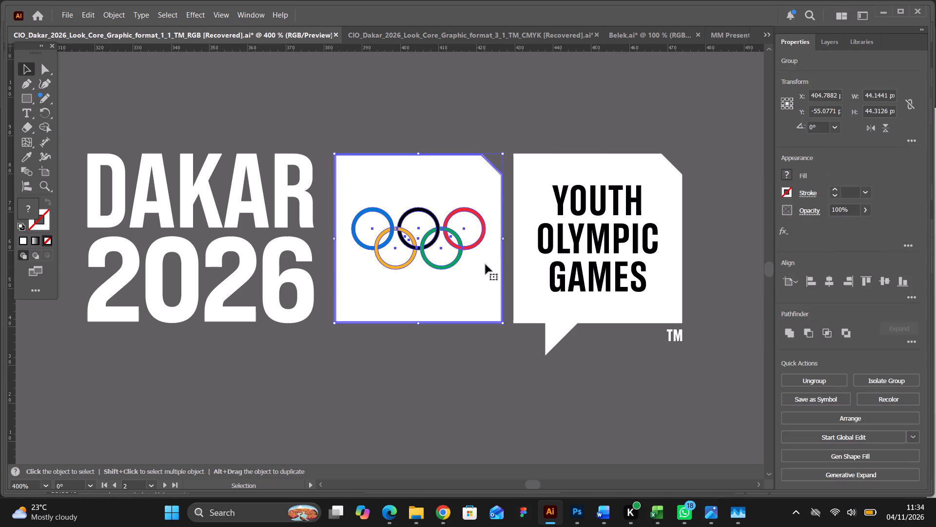
Ungroup the Youth Olympic Games speech bubble to free its lettering from the bubble shapes.
left_click(525, 266)
right_click(525, 266)
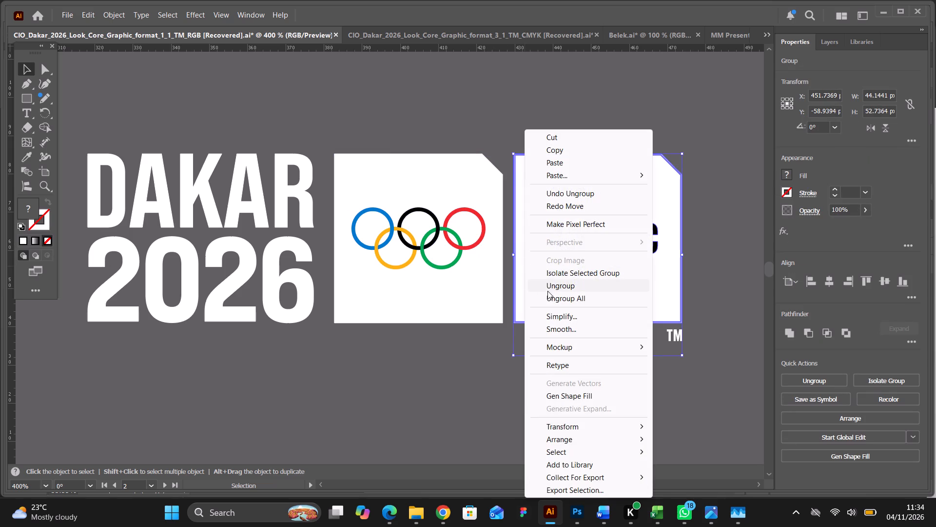
left_click(555, 286)
left_click(532, 359)
left_click(544, 308)
left_click(468, 297)
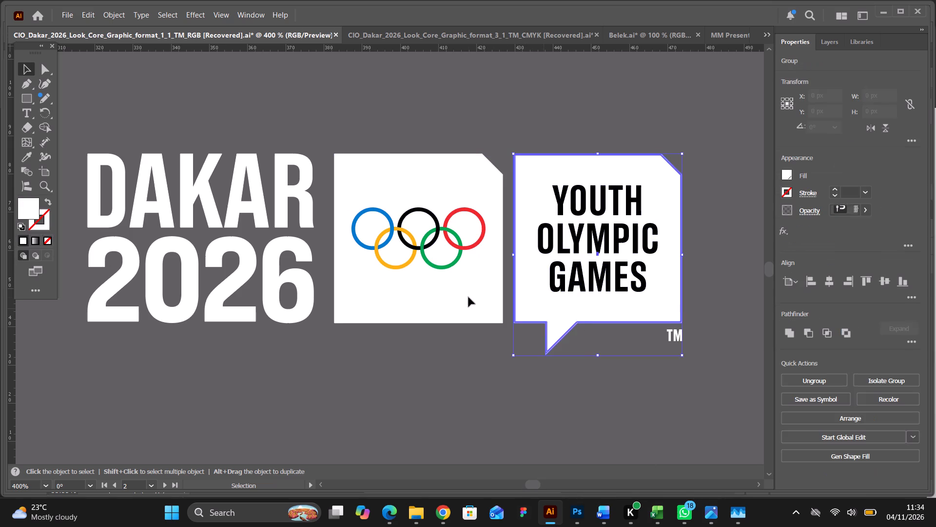
Ungroup the Olympic rings box completely, down to its individual shapes.
right_click(465, 297)
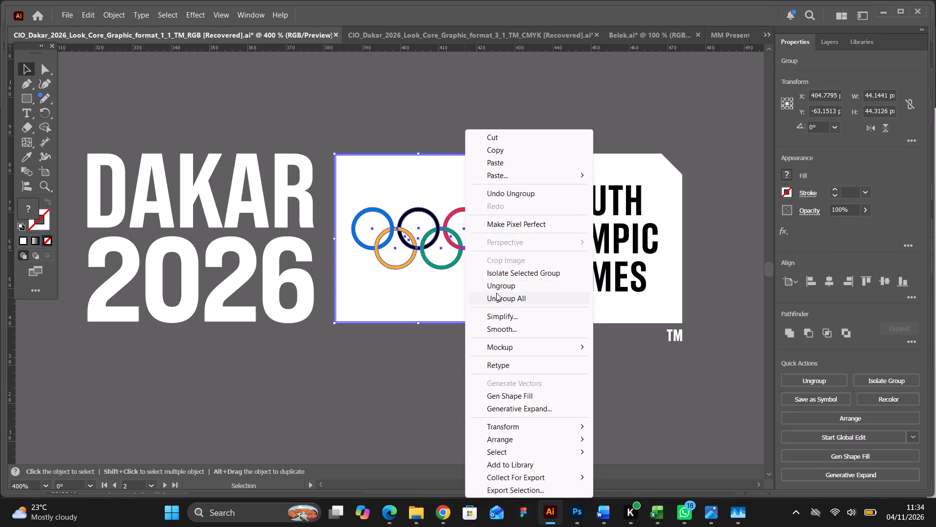
left_click(497, 288)
left_click(504, 356)
left_click(487, 300)
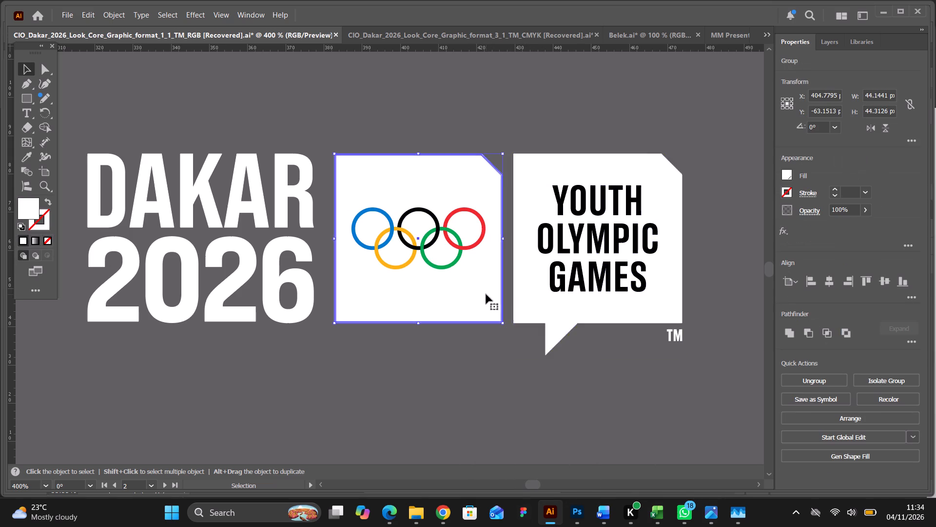
right_click(486, 294)
left_click(522, 299)
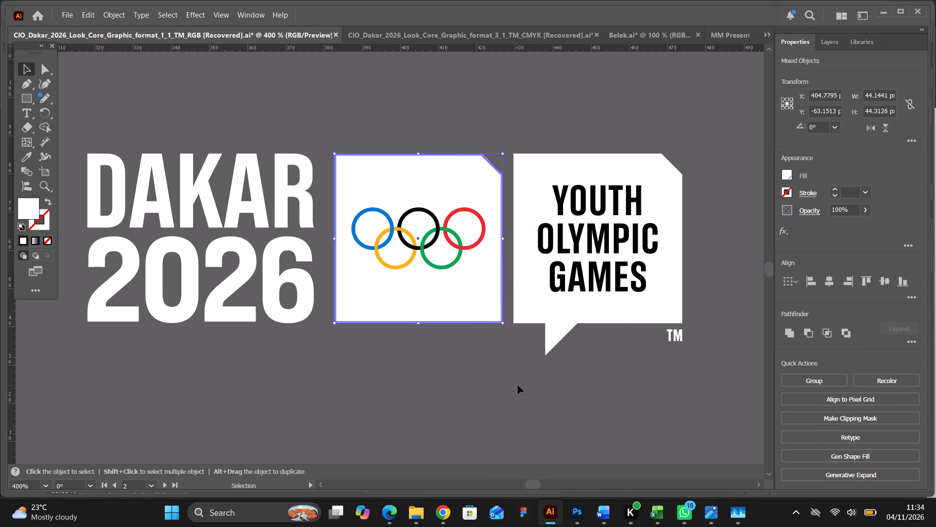
Ungroup the speech bubble once more so its white fill and its outline are separate shapes.
left_click(518, 385)
left_click(554, 306)
right_click(554, 306)
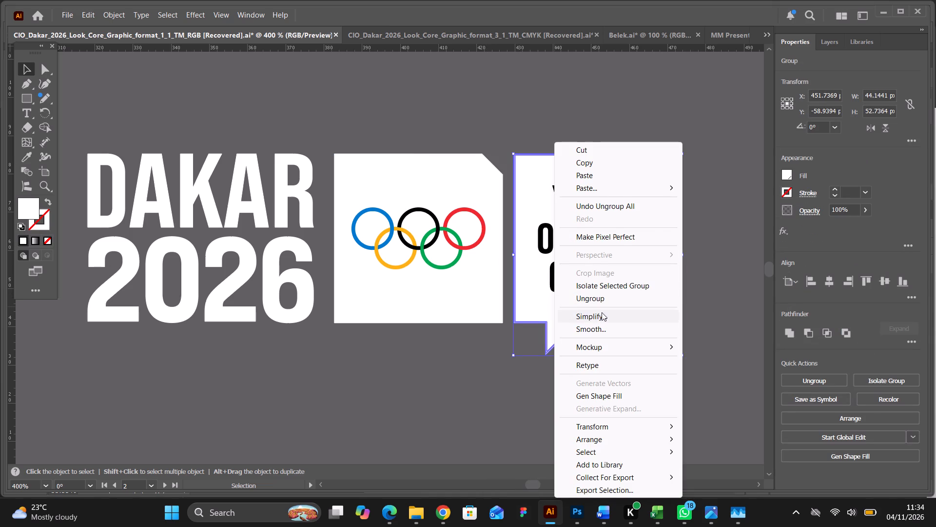
left_click(589, 302)
left_click(560, 394)
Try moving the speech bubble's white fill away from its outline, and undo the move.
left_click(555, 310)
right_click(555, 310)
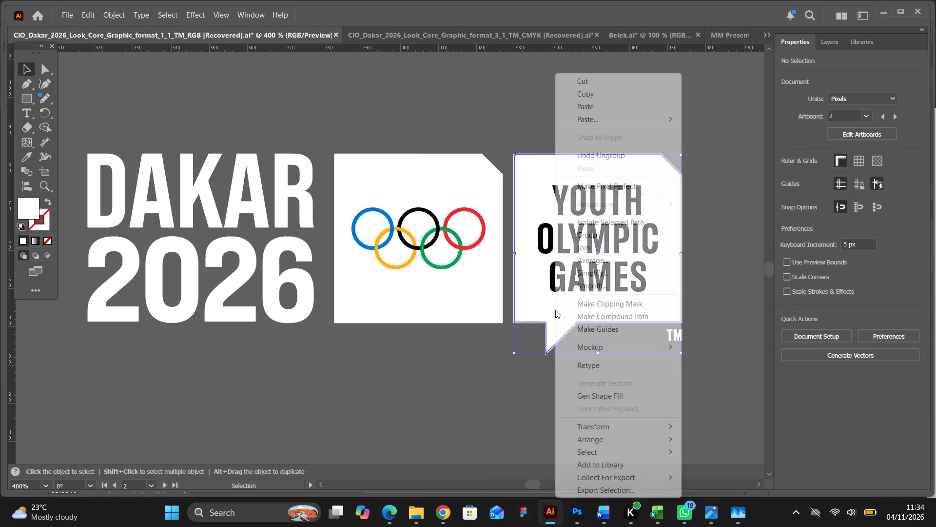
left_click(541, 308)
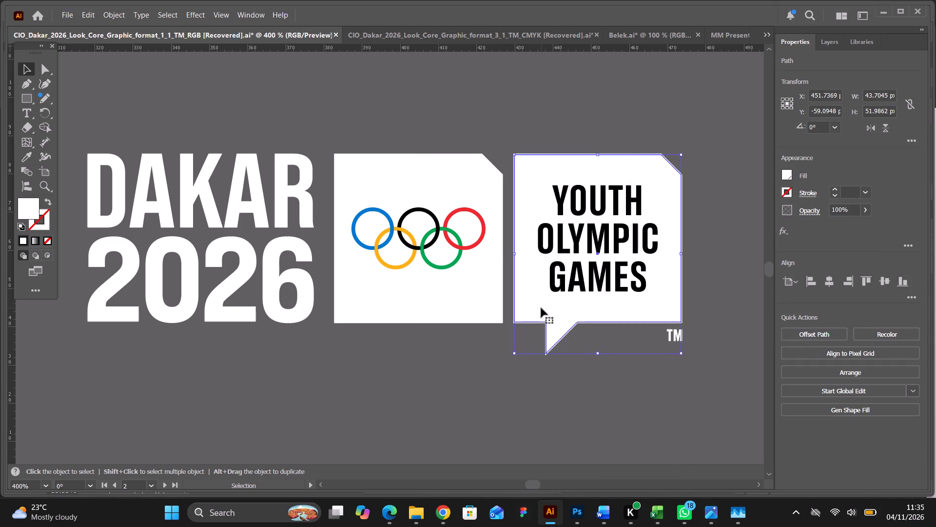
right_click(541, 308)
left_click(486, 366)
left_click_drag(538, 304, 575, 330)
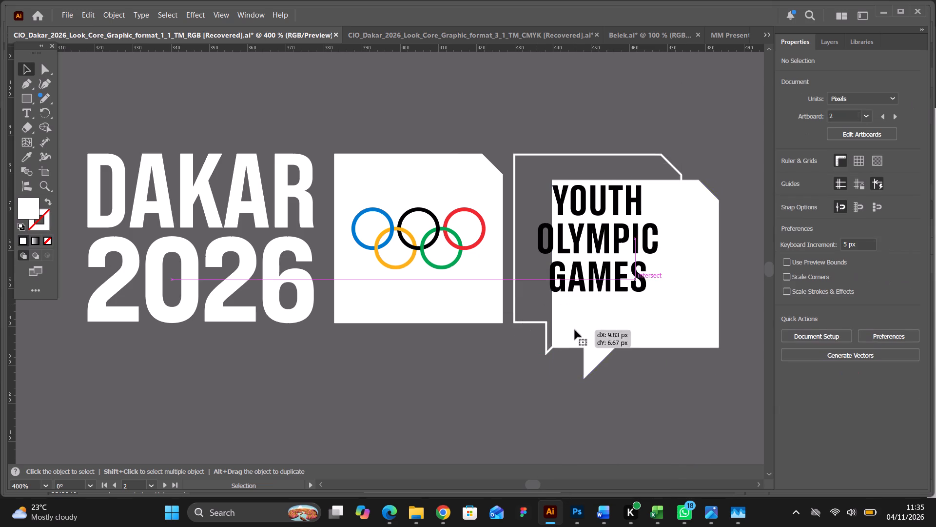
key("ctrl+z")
Lock the inner white fills of the rings box and the speech bubble, undoing a trial move of the rings box fill.
left_click(494, 346)
left_click_drag(471, 287, 455, 323)
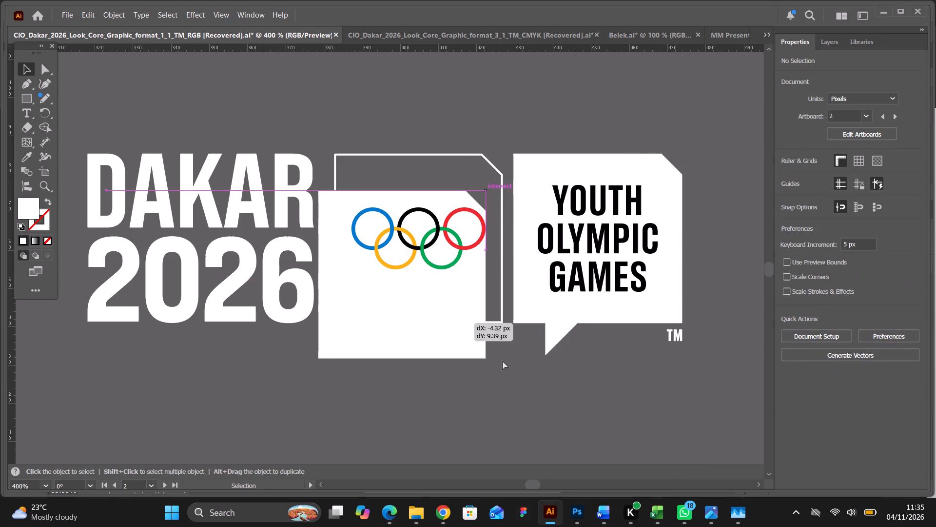
key("ctrl+z")
left_click(536, 310, "shift")
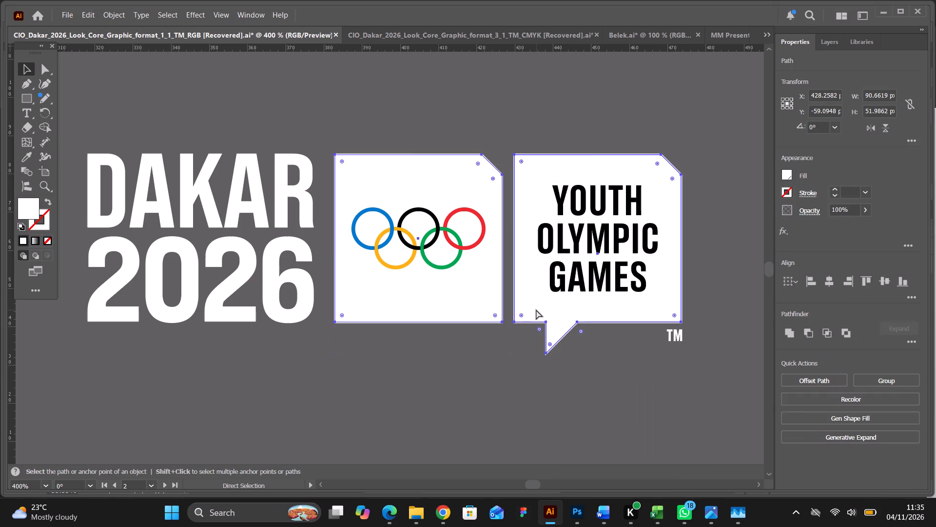
key("ctrl+2")
Recolour the outlines of the rings box and speech bubble black by sampling the Youth Olympic Games text with the Eyedropper.
left_click_drag(413, 141, 545, 167)
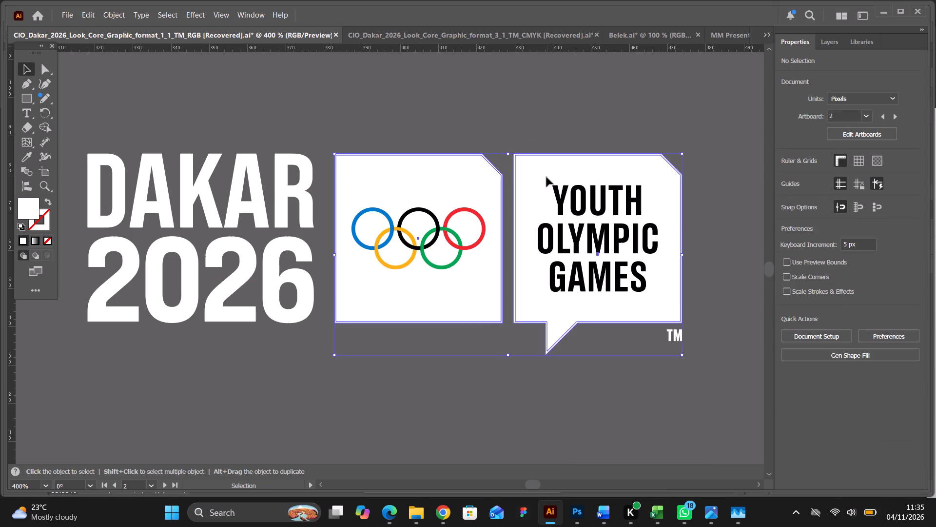
left_click(32, 157)
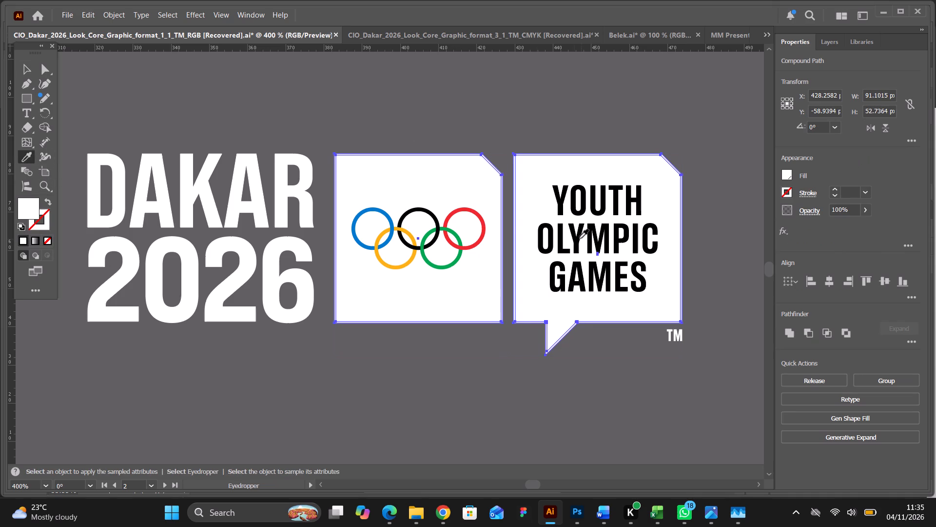
left_click(553, 241)
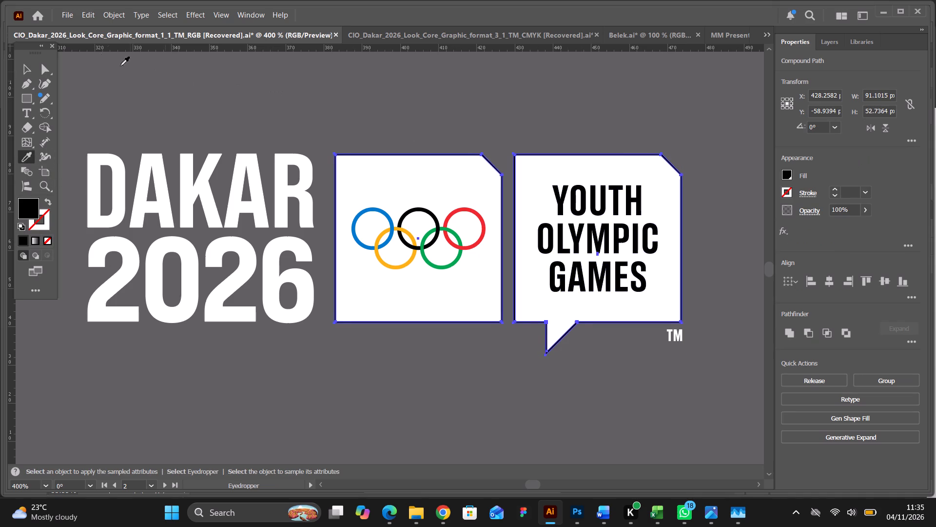
left_click(28, 66)
left_click(544, 428)
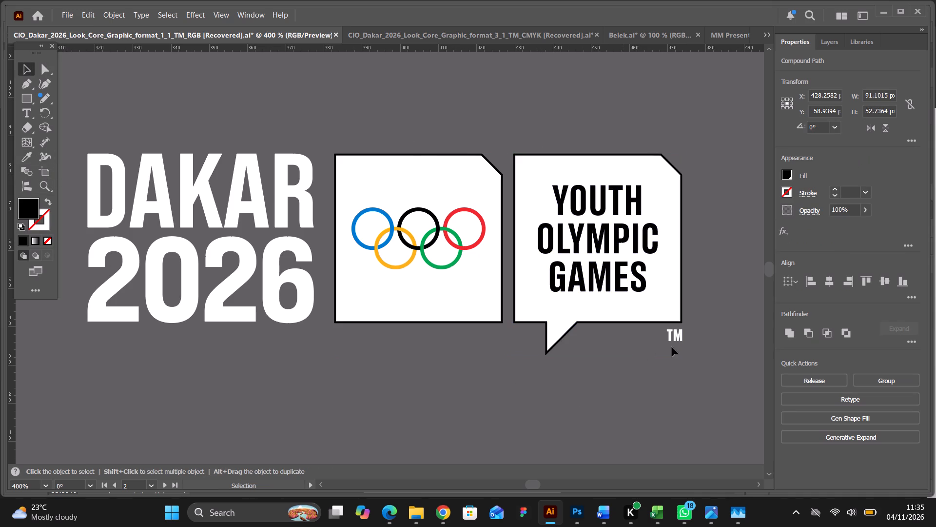
Recolour the TM mark beneath the speech bubble black by sampling the black Olympic ring with the Eyedropper.
left_click(680, 339)
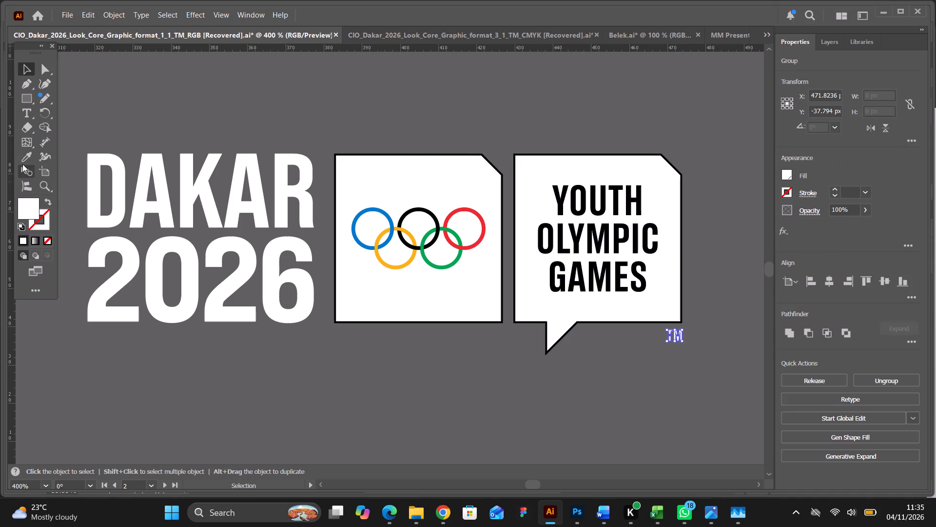
left_click(23, 160)
left_click(431, 214)
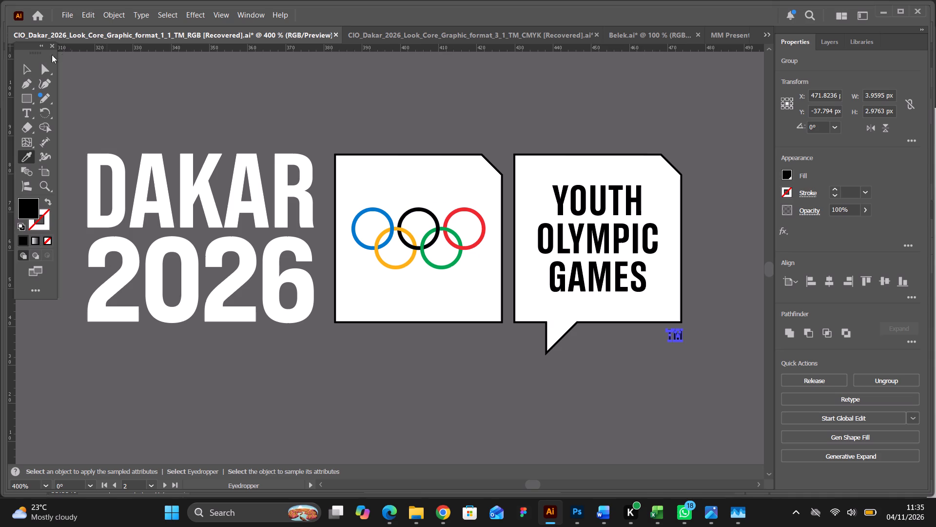
Recolour the DAKAR 2026 lettering black by sampling the black Olympic ring with the Eyedropper, and deselect it.
left_click(33, 66)
left_click_drag(101, 139, 293, 327)
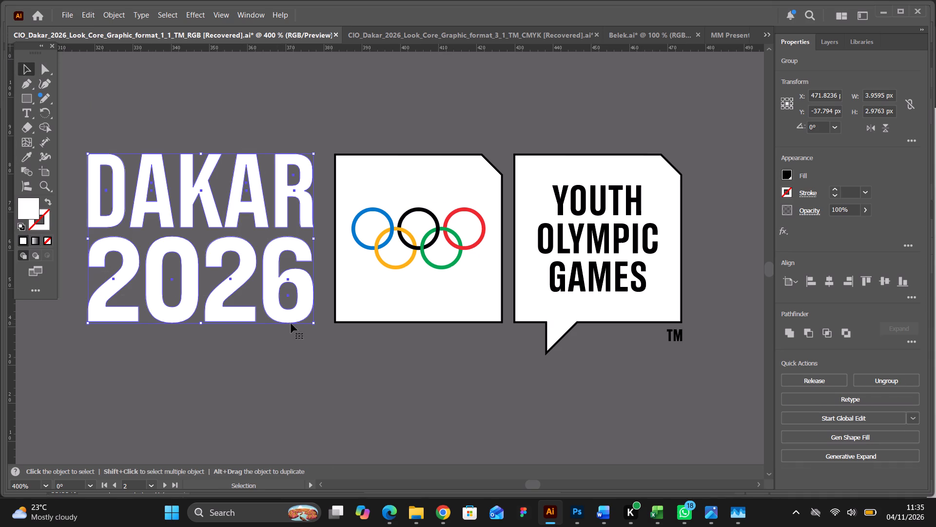
left_click(23, 161)
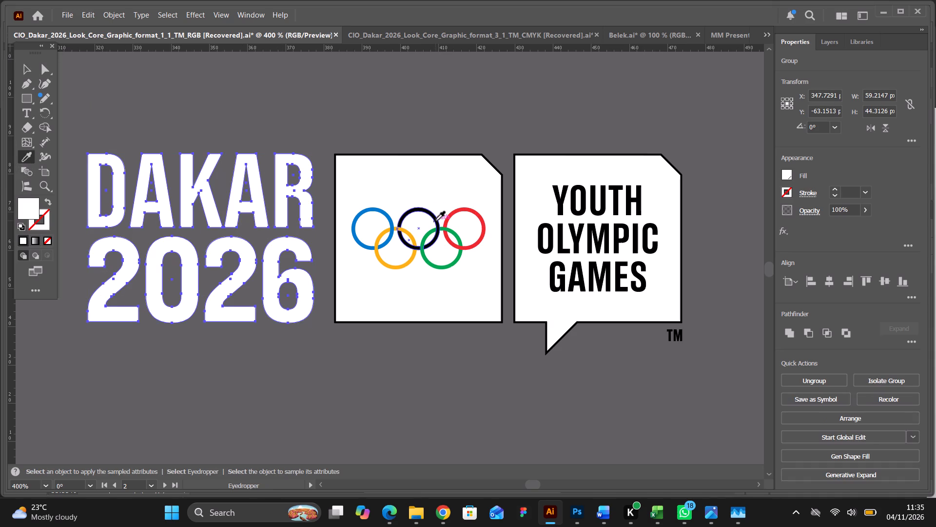
left_click(436, 221)
left_click(26, 68)
left_click(230, 112)
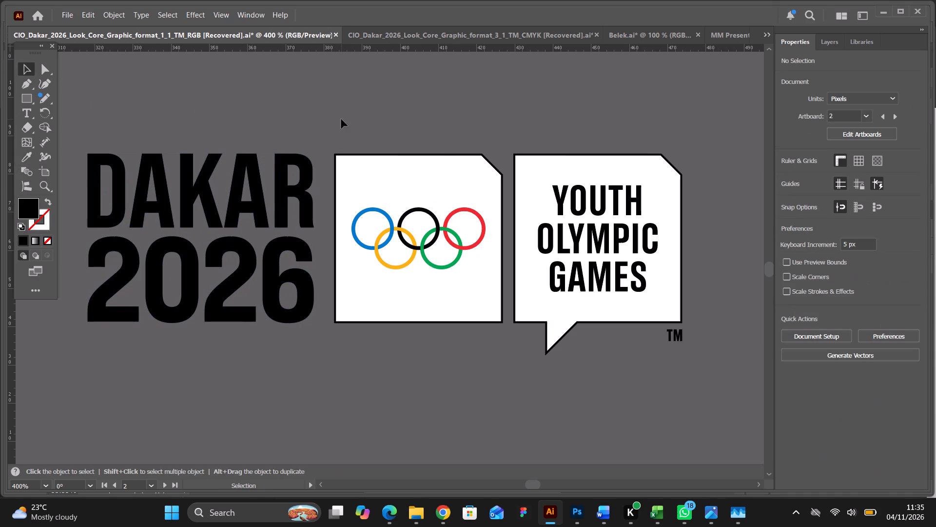
Unlock all locked objects and clear the selection.
key("ctrl+alt+2")
left_click(345, 124)
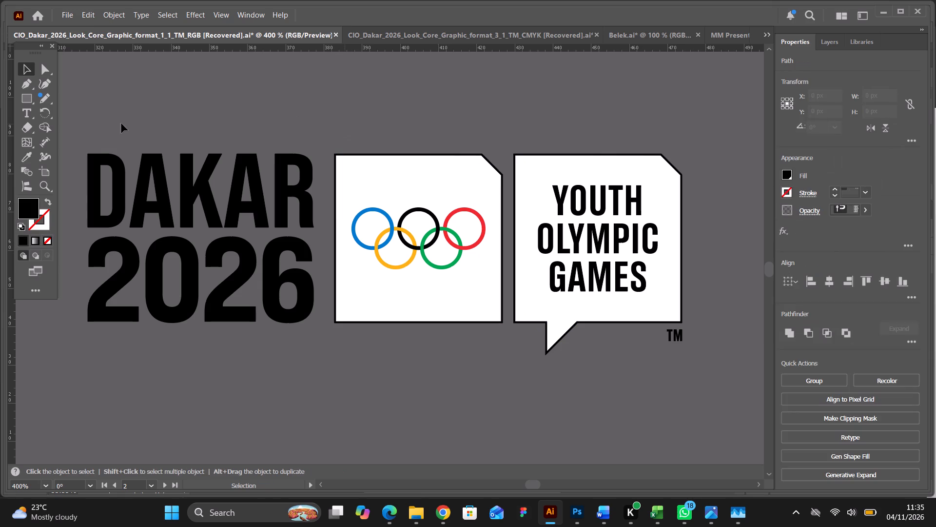
Group all parts of the horizontal Dakar 2026 logo, copy the group and switch to Interactive.psd in Photoshop.
left_click_drag(83, 131, 707, 359)
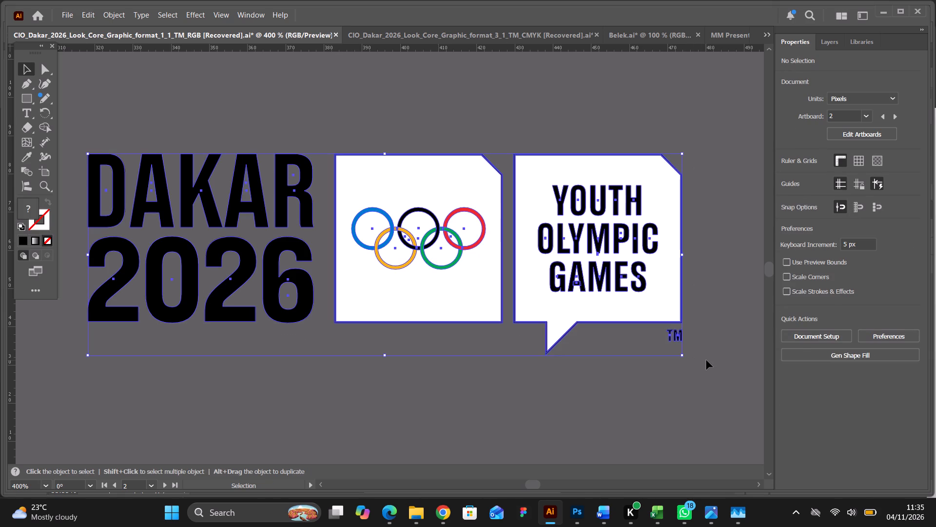
key("ctrl+g")
key("ctrl+c")
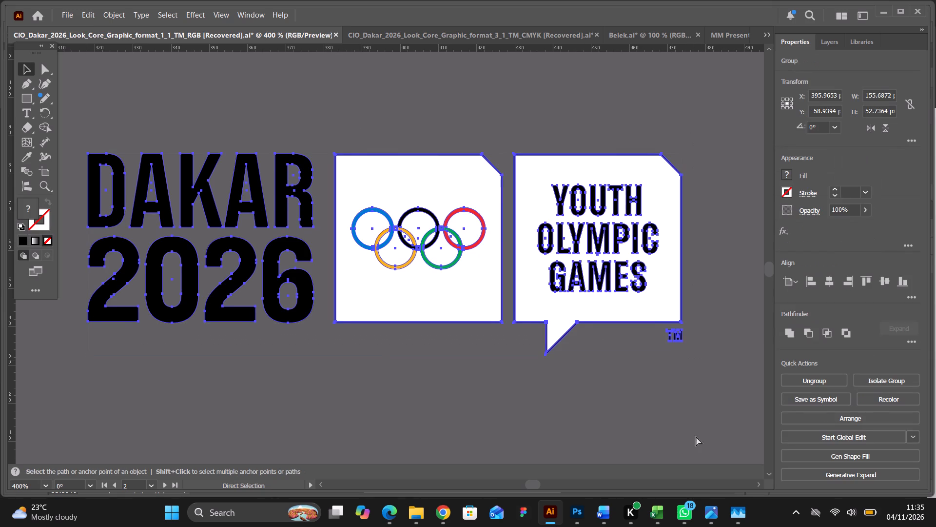
left_click(577, 512)
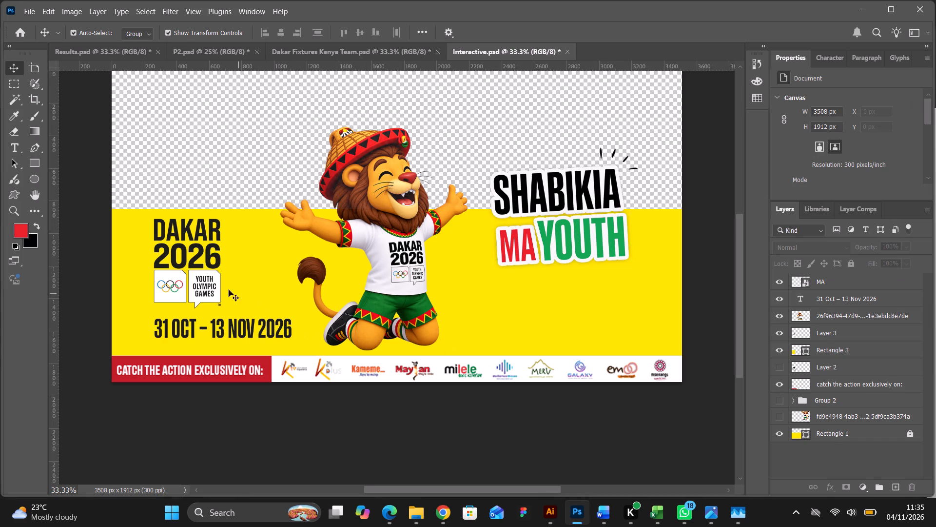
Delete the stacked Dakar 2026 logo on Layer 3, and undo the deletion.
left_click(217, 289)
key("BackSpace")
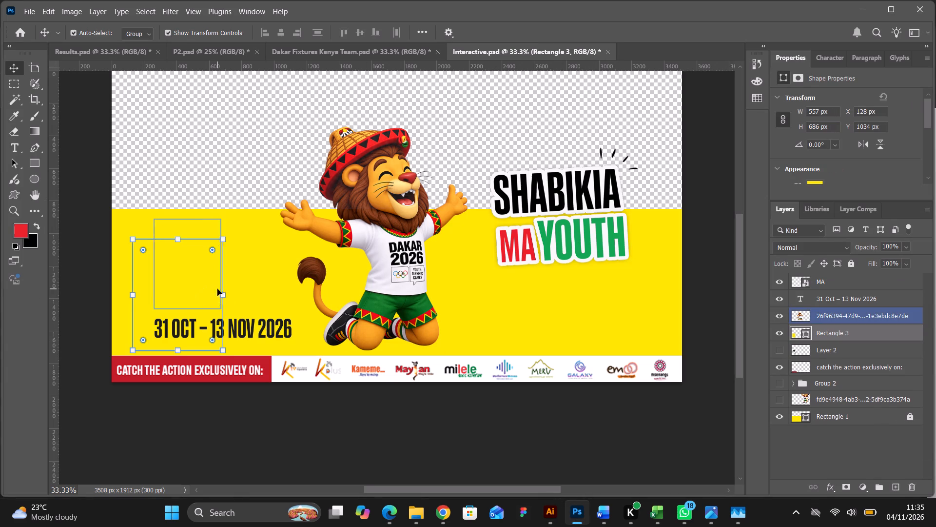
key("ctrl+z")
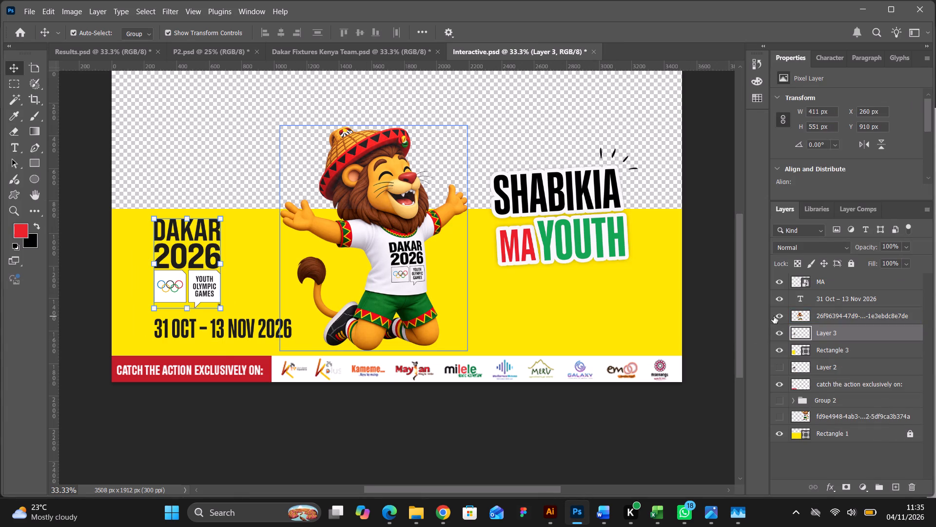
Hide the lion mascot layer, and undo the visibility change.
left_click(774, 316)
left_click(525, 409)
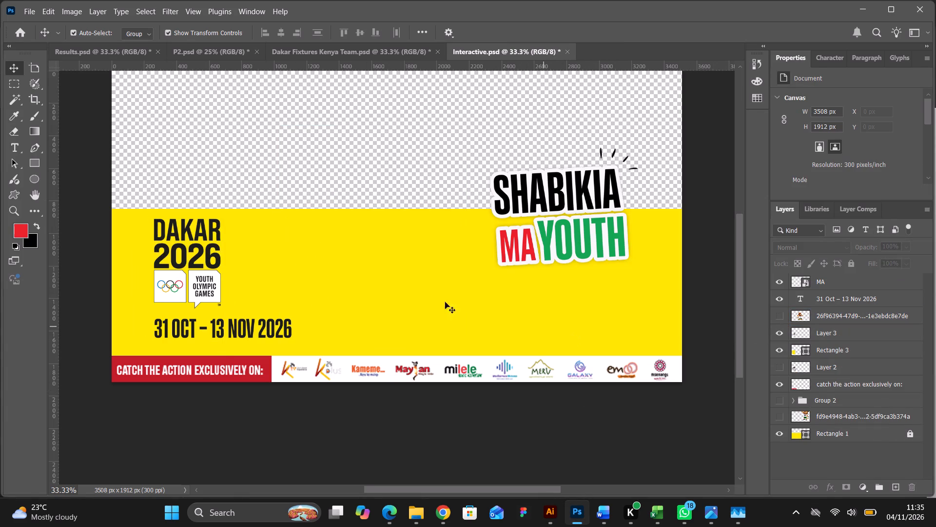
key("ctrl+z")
Hide Layer 3, which holds the stacked Dakar 2026 logo, and deselect all layers.
left_click(213, 264)
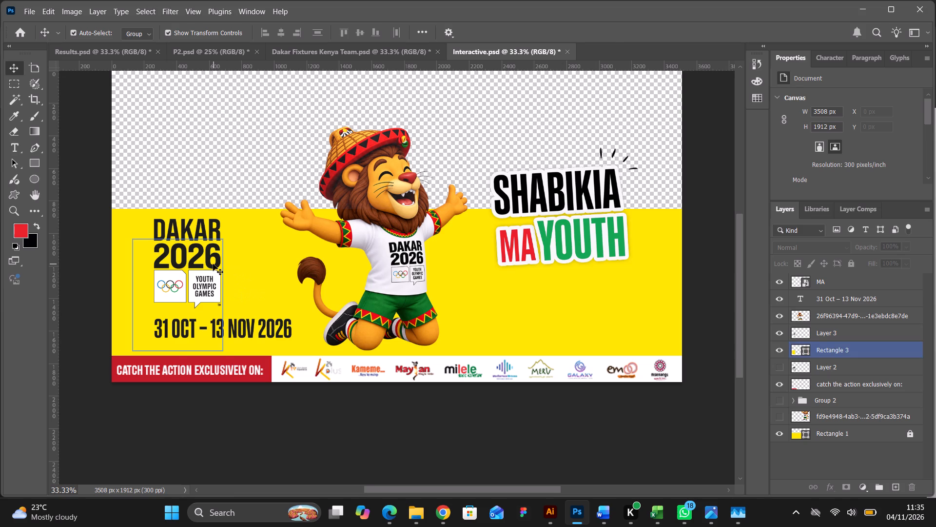
left_click(214, 219)
left_click(212, 225)
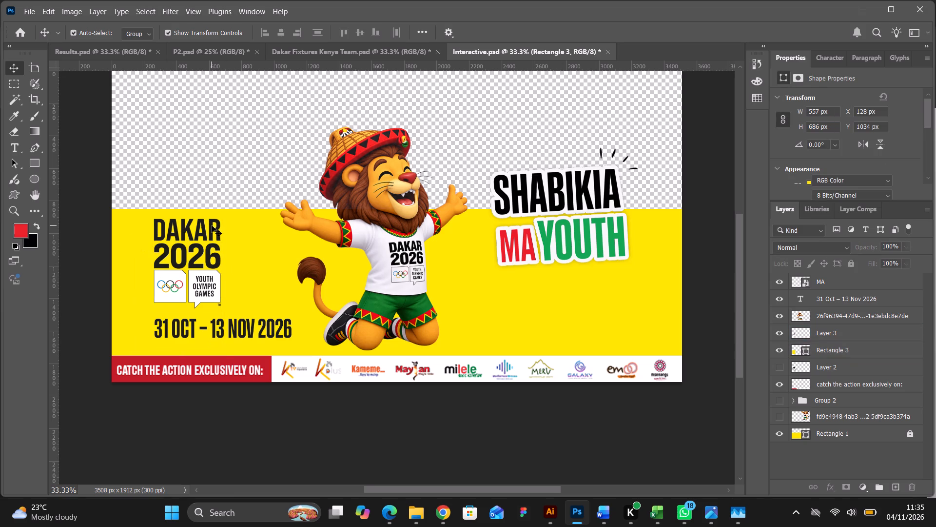
left_click(782, 331)
left_click(524, 427)
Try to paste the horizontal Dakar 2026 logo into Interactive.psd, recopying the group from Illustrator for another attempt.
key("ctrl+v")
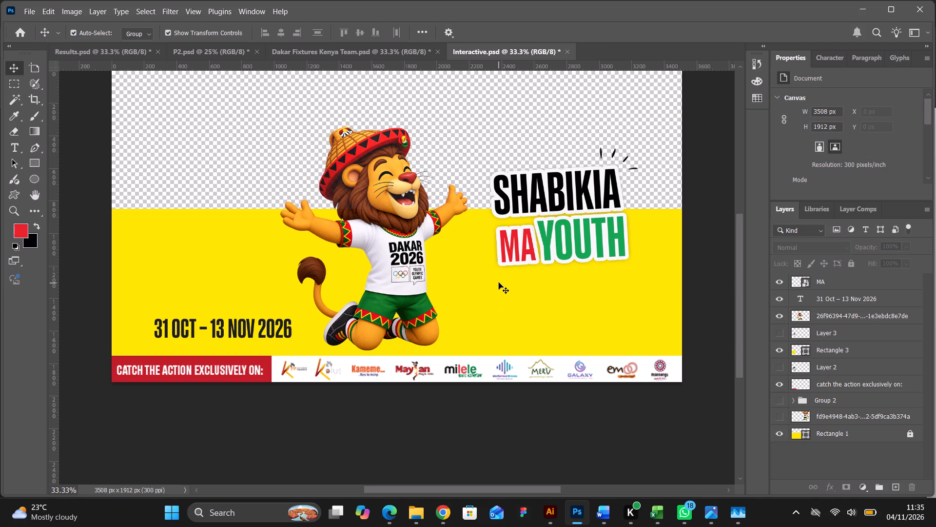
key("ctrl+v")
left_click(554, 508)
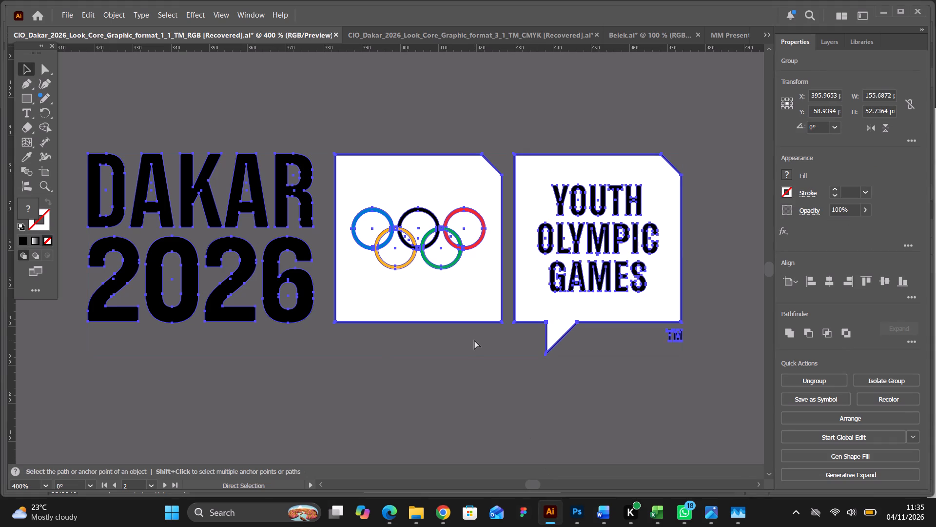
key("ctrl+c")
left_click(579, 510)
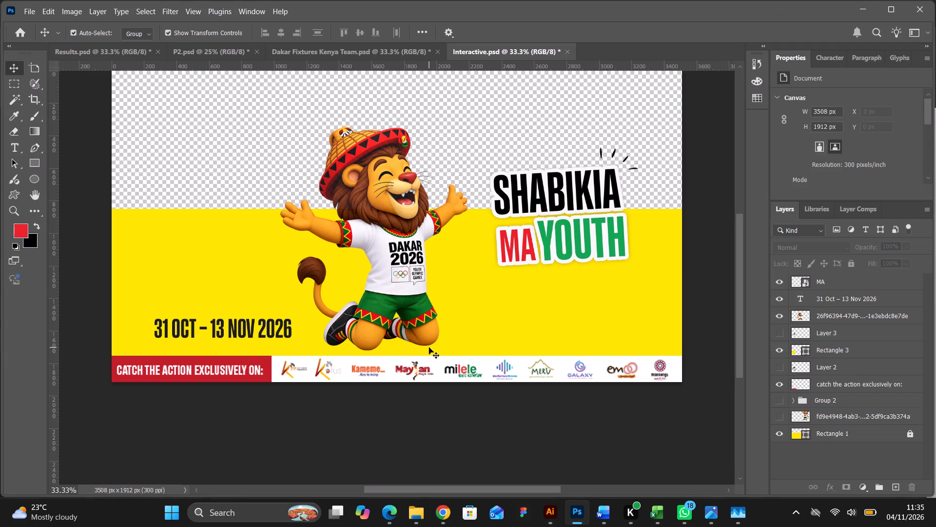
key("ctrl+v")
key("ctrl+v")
Reselect and copy the whole horizontal Dakar 2026 logo in Illustrator, and paste it into Interactive.psd in Photoshop as pixels.
left_click(553, 508)
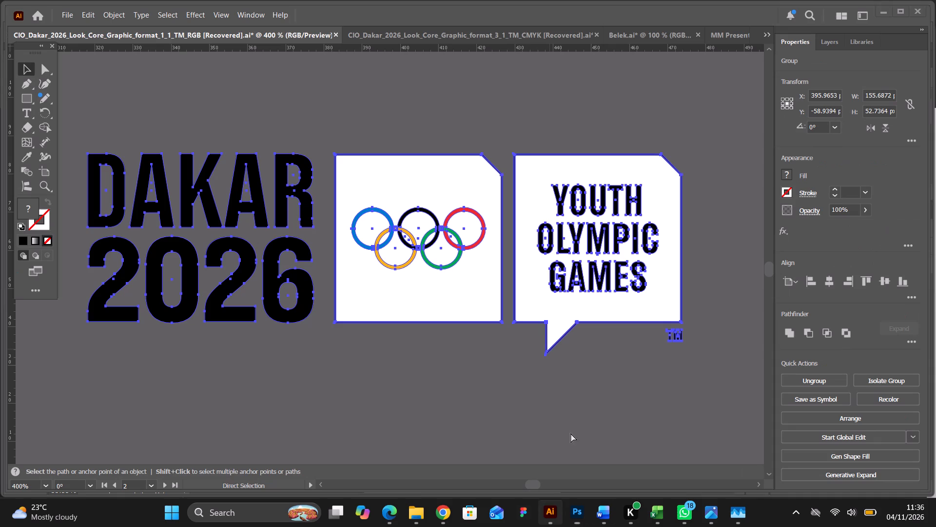
left_click(487, 385)
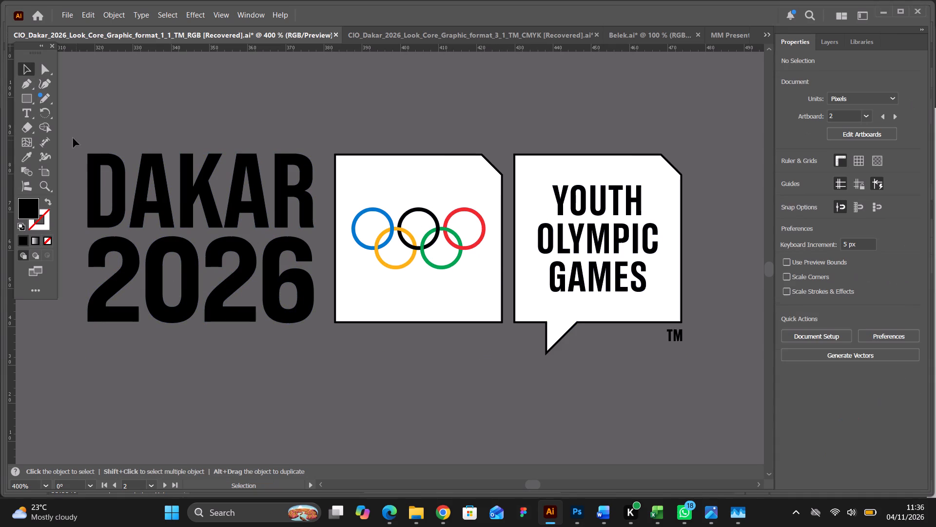
left_click_drag(88, 145, 743, 344)
key("ctrl+c")
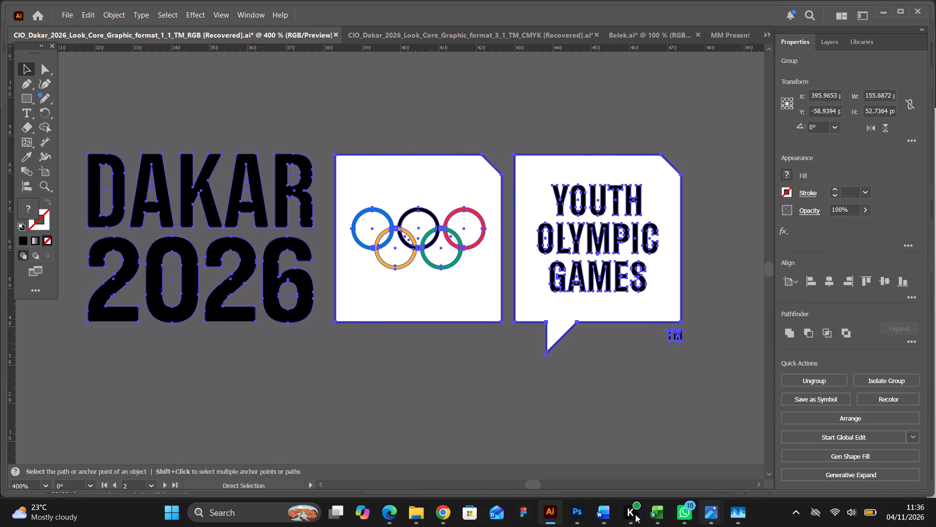
left_click(574, 516)
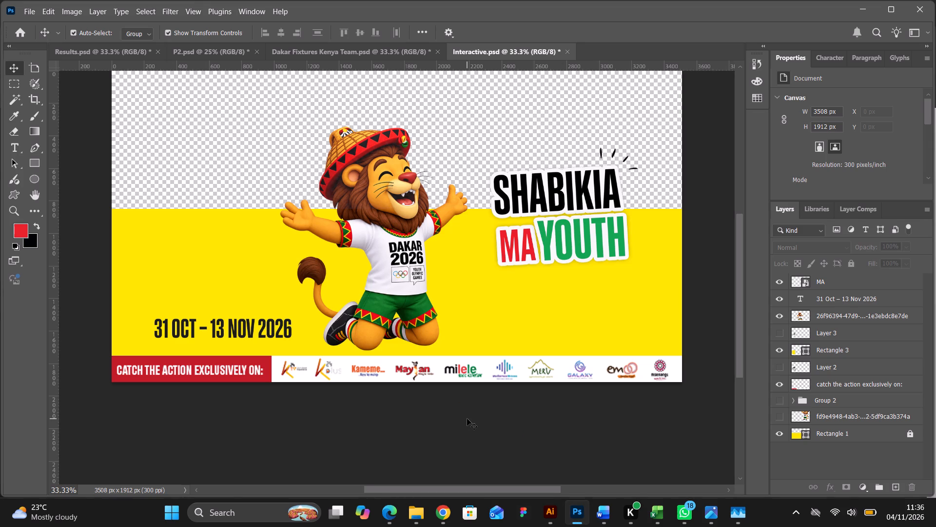
key("ctrl+v")
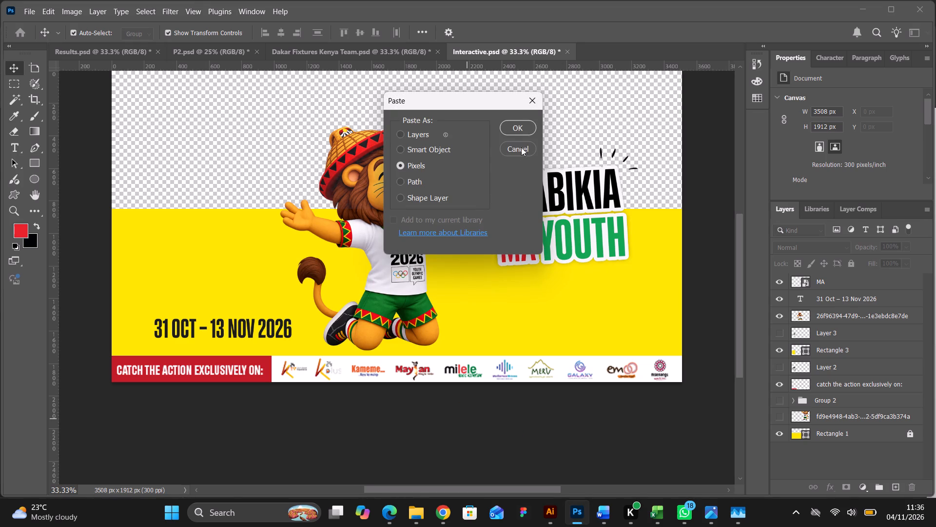
left_click(519, 131)
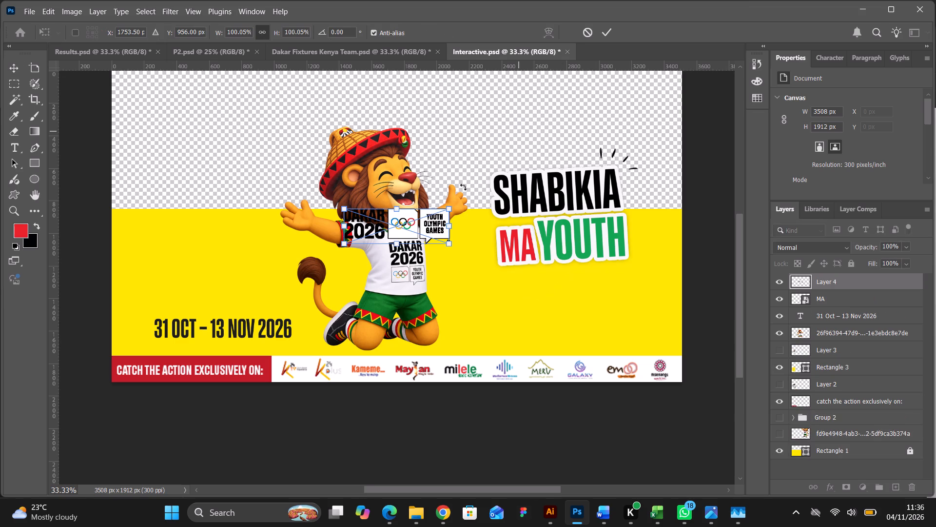
Place the pasted logo above the 31 Oct – 13 Nov 2026 date, left-aligned, and scale it proportionally to about 130% to match the date's width.
left_click_drag(409, 230, 223, 276)
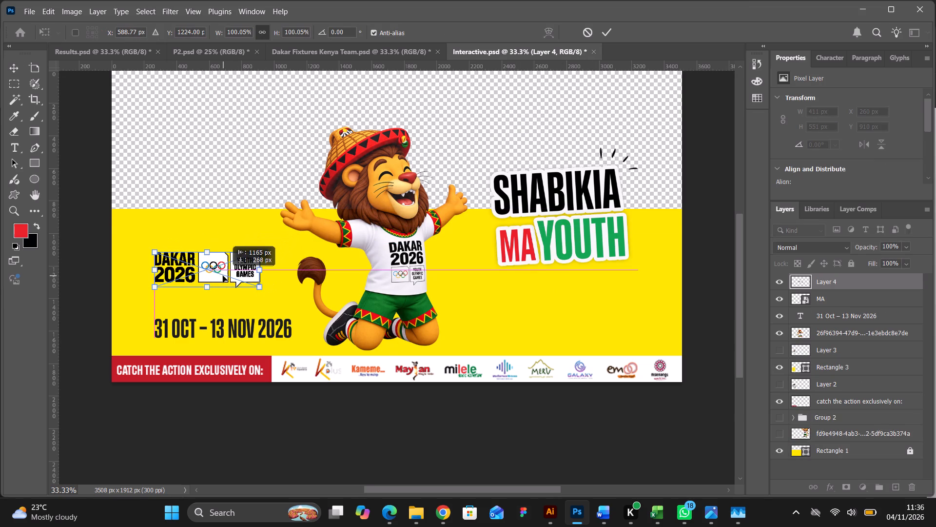
left_click_drag(223, 276, 222, 276)
left_click_drag(257, 267, 269, 268)
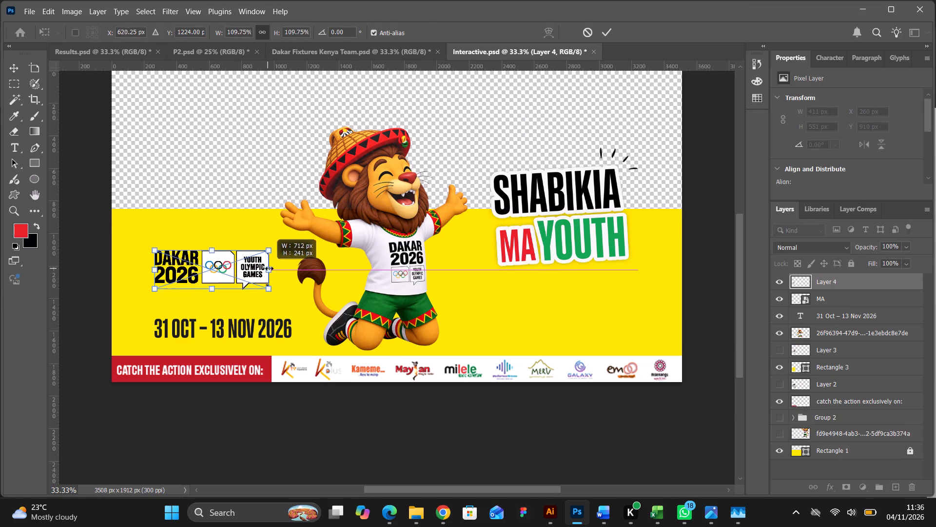
left_click_drag(269, 268, 286, 269)
left_click(158, 268)
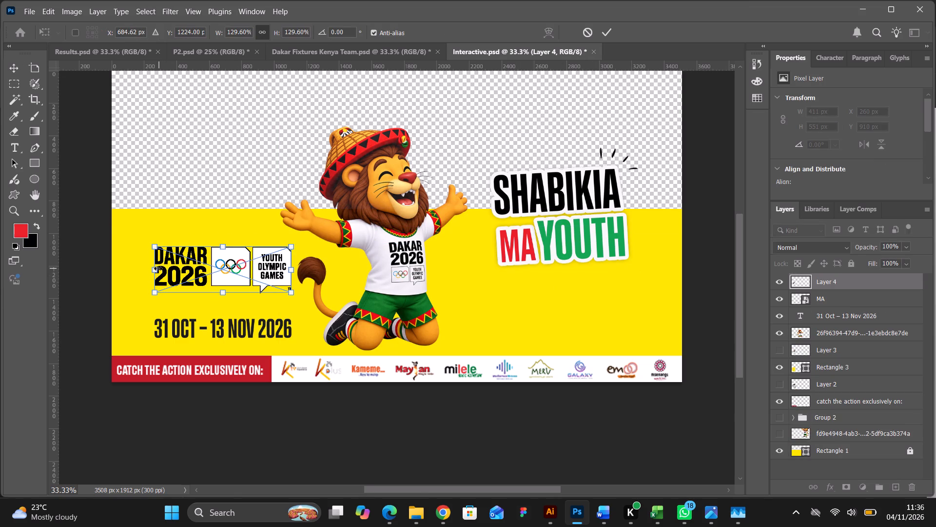